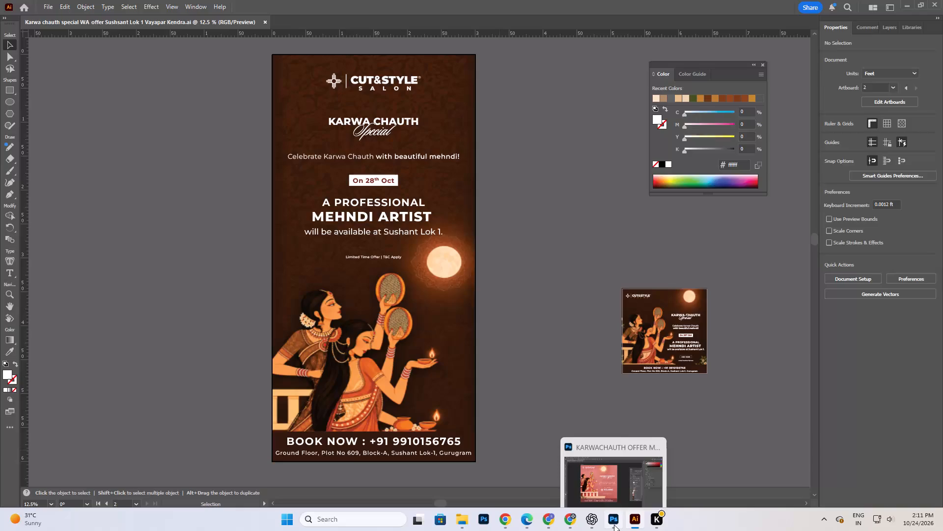
Switch to Photoshop and duplicate Artboard 1 of the KARWACHAUTH OFFER MOHALI WA file beside the original.
left_click(613, 525)
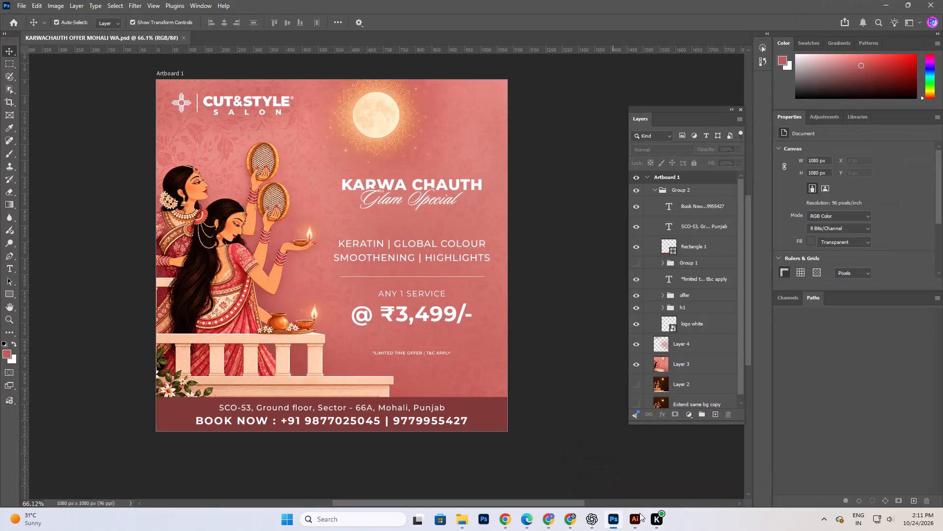
left_click(649, 176)
left_click(681, 176)
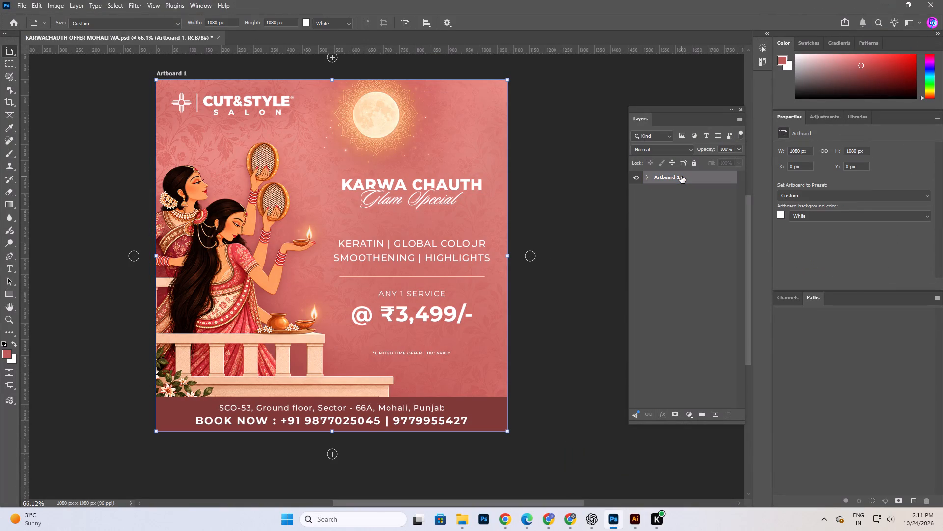
key("ctrl+j")
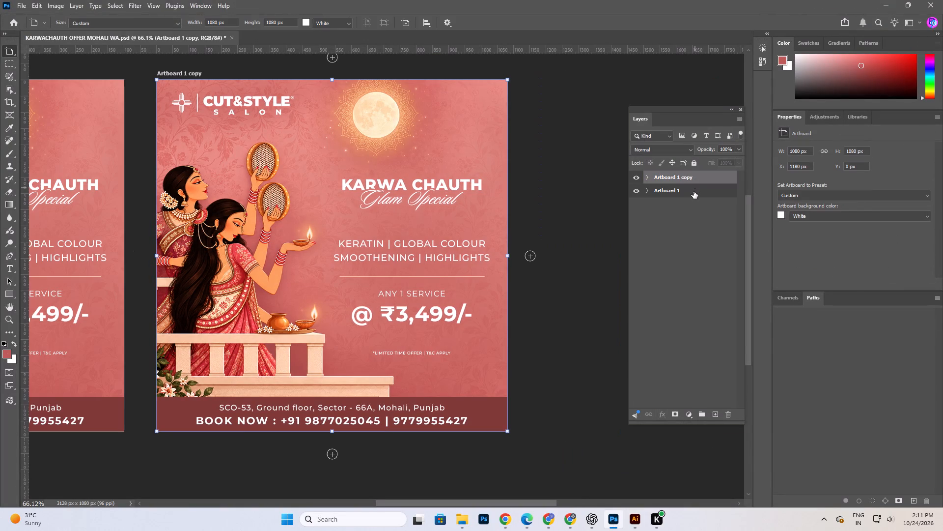
left_click(9, 54)
left_click(50, 49)
scroll(527, 237, "down", 4, "alt")
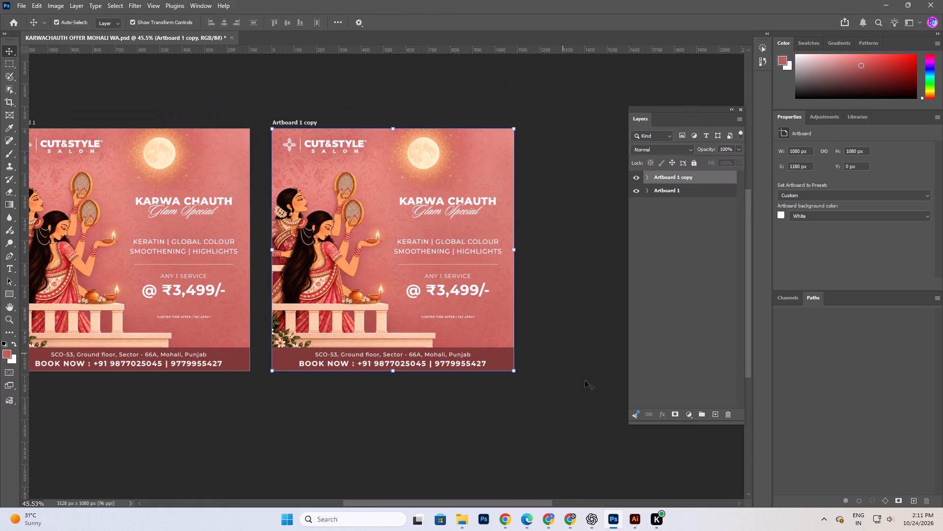
left_click(585, 381)
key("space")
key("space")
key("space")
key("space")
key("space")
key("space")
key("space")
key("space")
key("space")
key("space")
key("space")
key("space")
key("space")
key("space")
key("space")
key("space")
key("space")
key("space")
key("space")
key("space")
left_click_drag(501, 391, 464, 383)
Switch to File Explorer, open the LOCATIONS folder and search it for karwa.
left_click(462, 524)
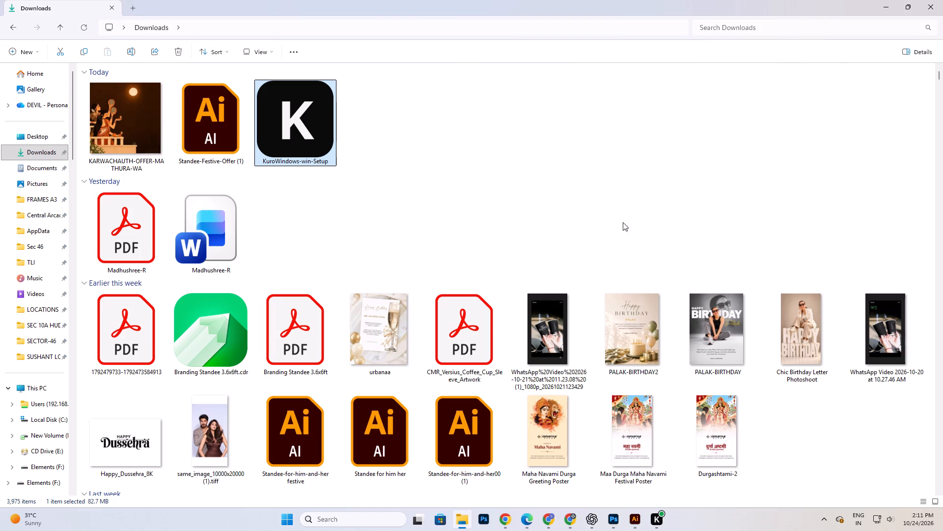
left_click(39, 311)
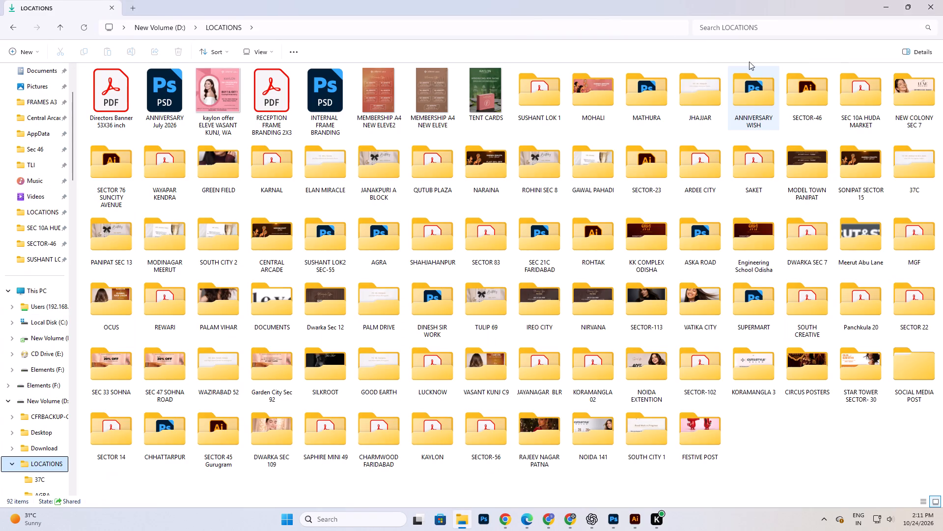
left_click(703, 25)
type("ka")
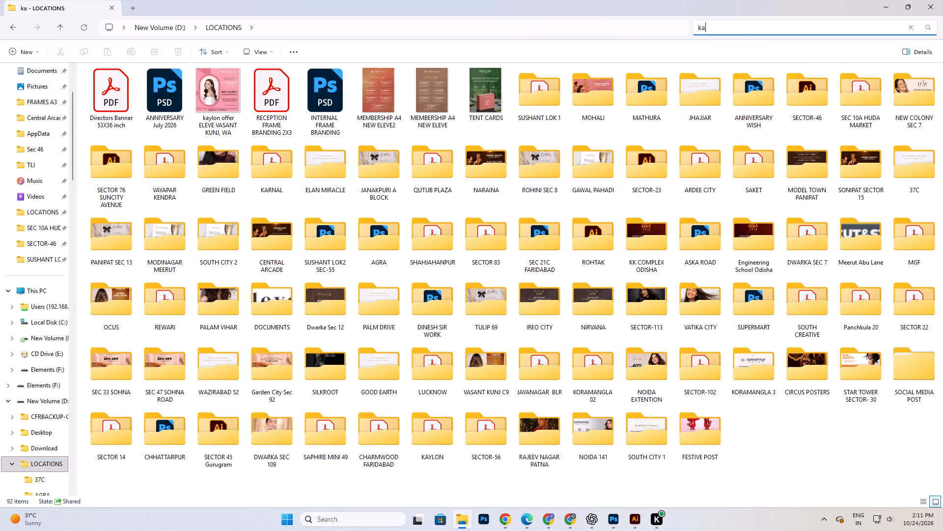
type("rwa c")
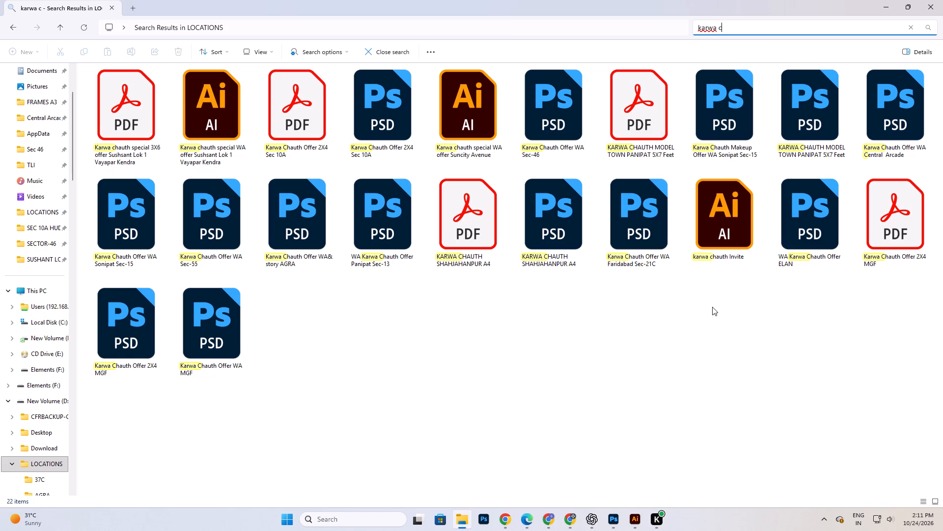
key("BackSpace")
key("BackSpace")
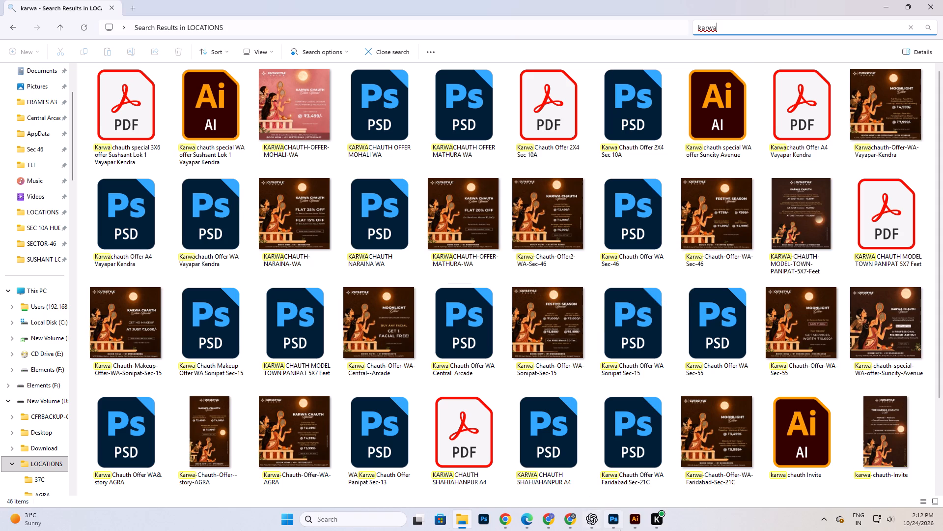
Switch to Illustrator and duplicate the square Artboard 1 with its artwork about 3.1 ft across and 2.4 ft down into empty canvas.
left_click(634, 524)
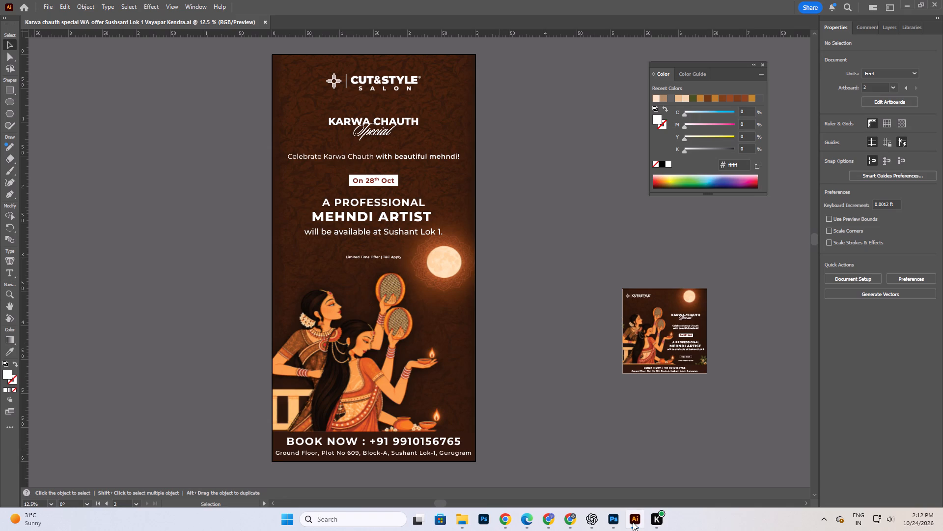
scroll(581, 304, "up", 5)
scroll(372, 166, "down", 4, "alt")
scroll(498, 202, "up", 3, "alt")
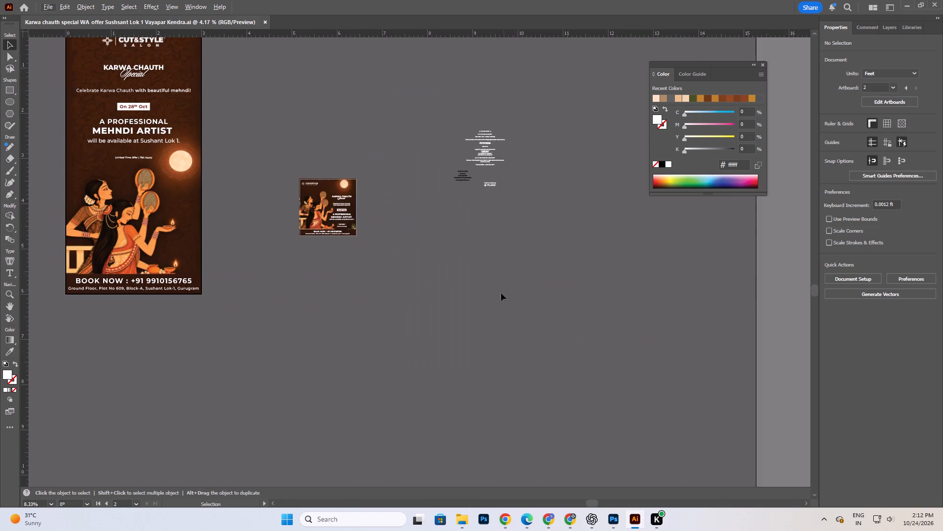
key("space")
key("space")
left_click_drag(481, 290, 454, 252)
triple_click(884, 94)
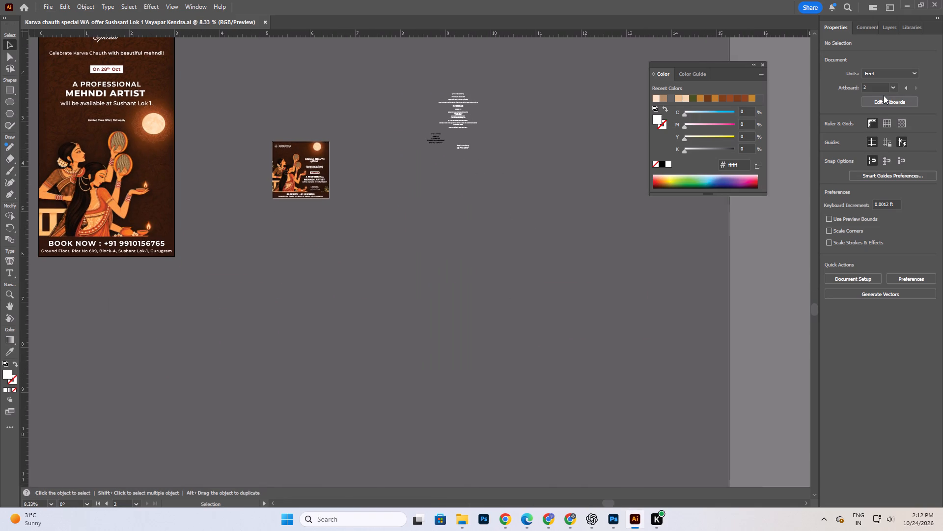
left_click(884, 101)
left_click(284, 146)
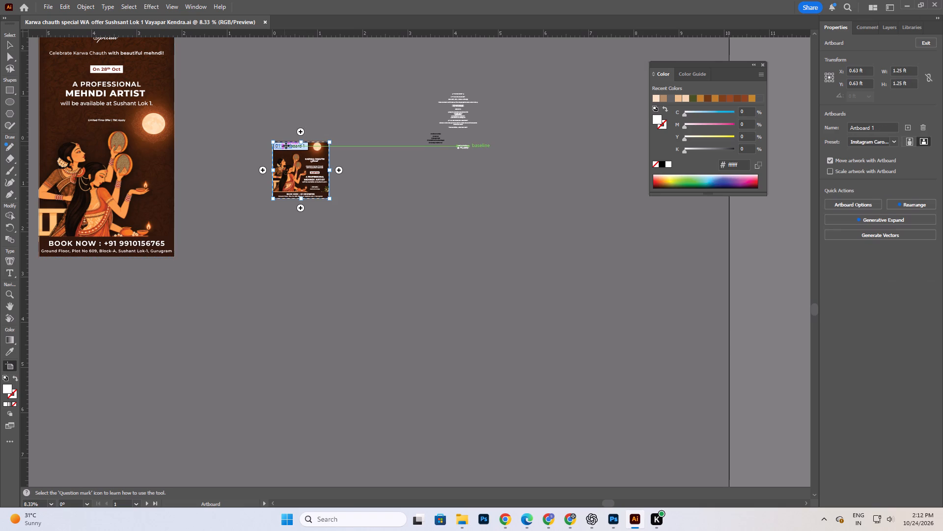
left_click_drag(289, 146, 430, 254, "alt")
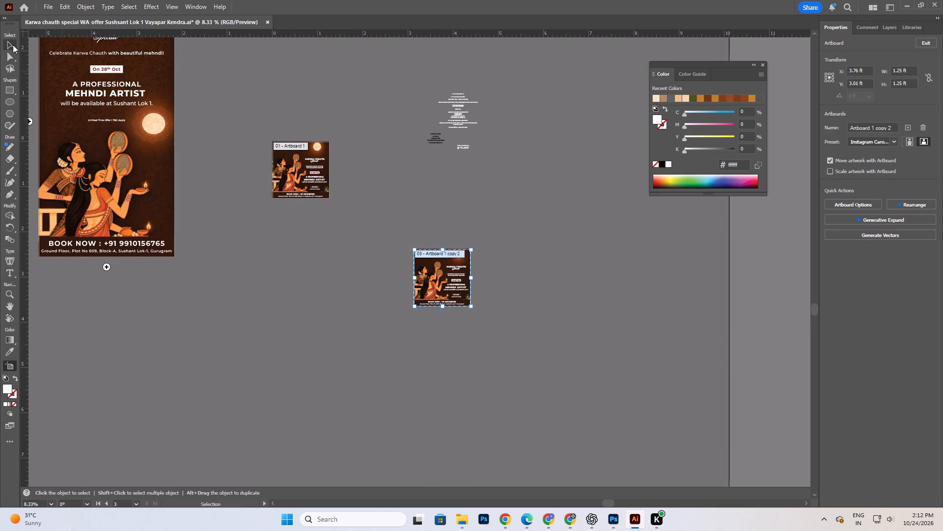
Move the brown illustrated background clip group off the copied square artboard, about 1.8 ft to its right.
left_click(13, 45)
left_click(182, 261)
scroll(544, 298, "up", 3, "alt")
key("space")
key("space")
key("space")
key("space")
key("space")
key("space")
left_click_drag(251, 241, 343, 225)
left_click(281, 143)
left_click(327, 145)
left_click_drag(321, 146, 442, 209)
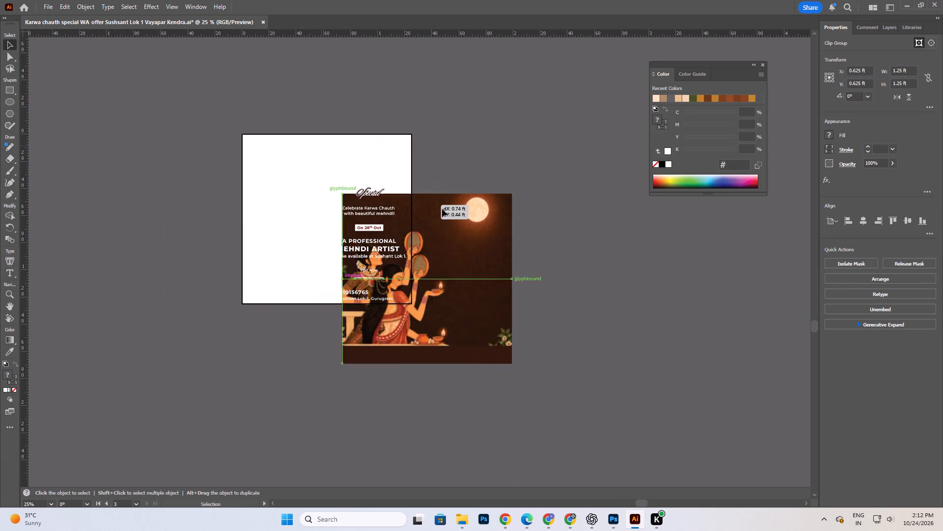
left_click_drag(442, 209, 570, 194)
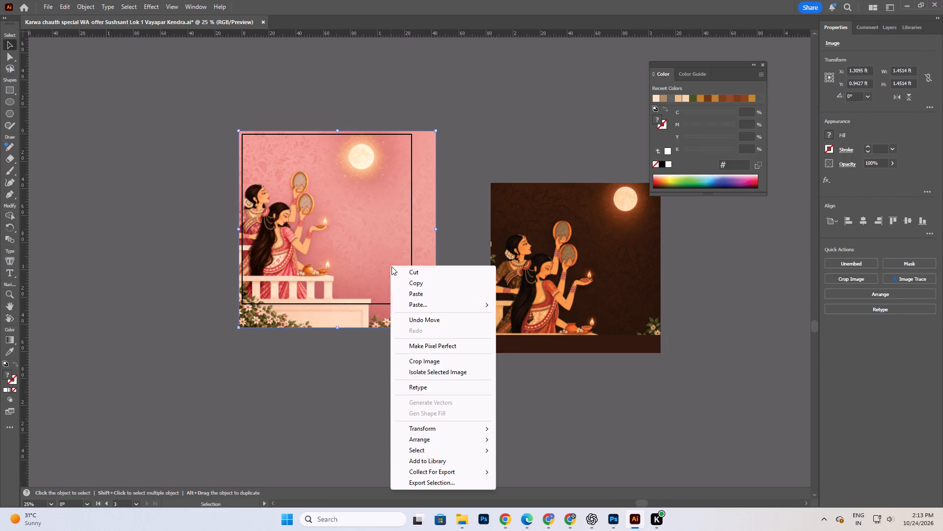
left_click(434, 439)
left_click(551, 469)
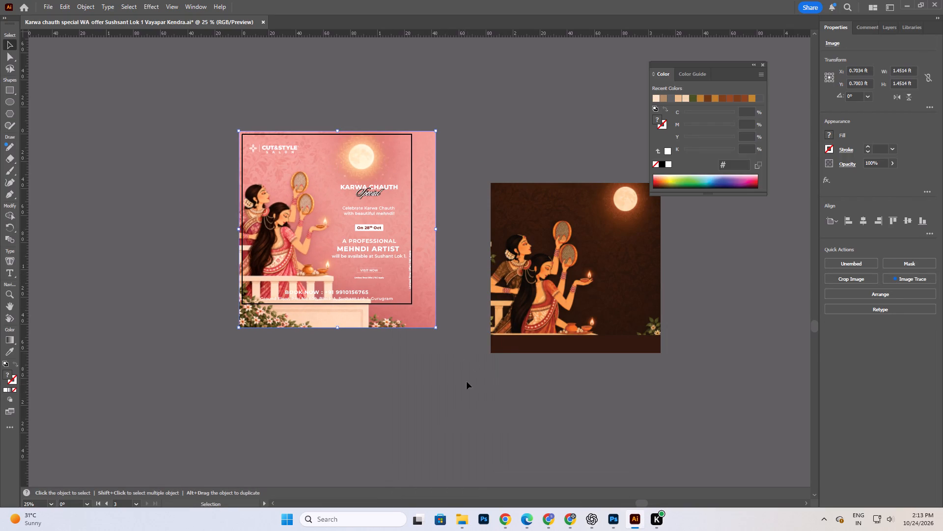
Scale the pink illustration down to about 1.27 ft square and centre it horizontally and vertically on the artboard.
left_click(468, 385)
scroll(361, 214, "up", 2, "alt")
left_click(487, 213)
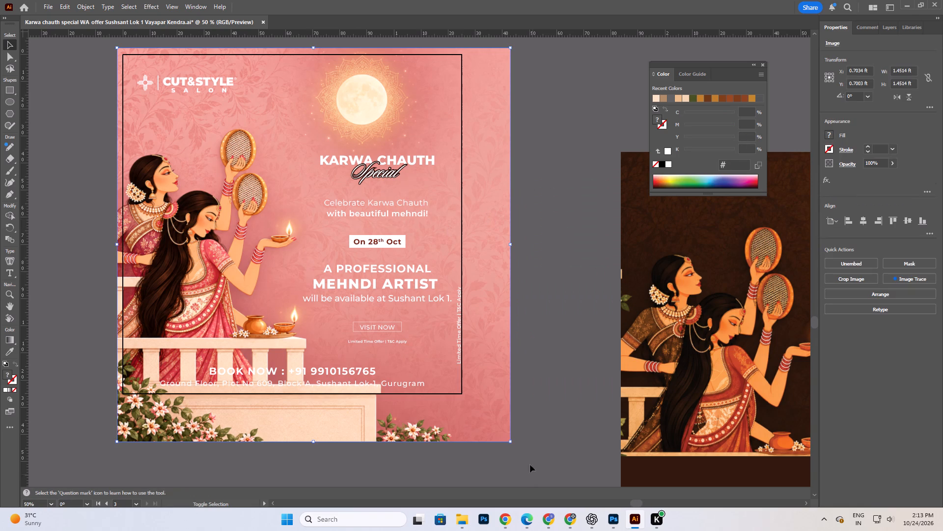
left_click_drag(509, 442, 486, 428, "alt+shift")
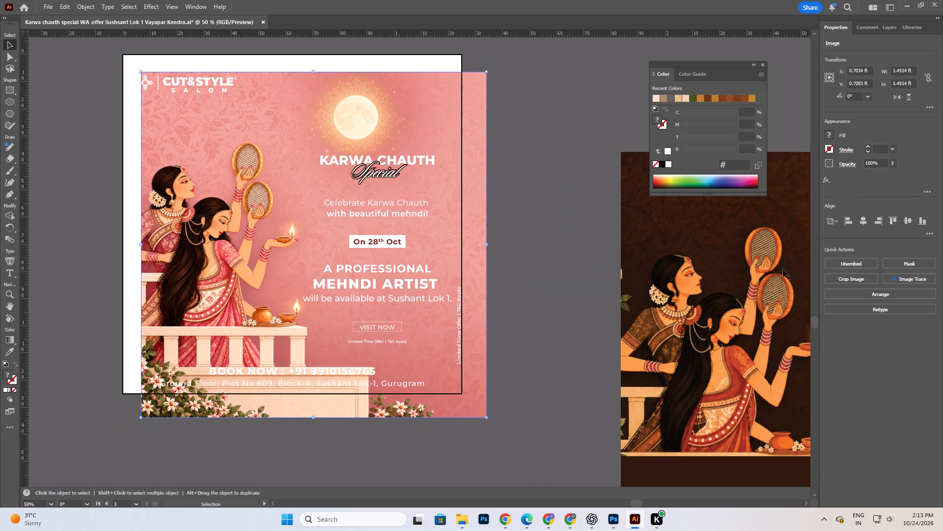
left_click(861, 223)
left_click(908, 216)
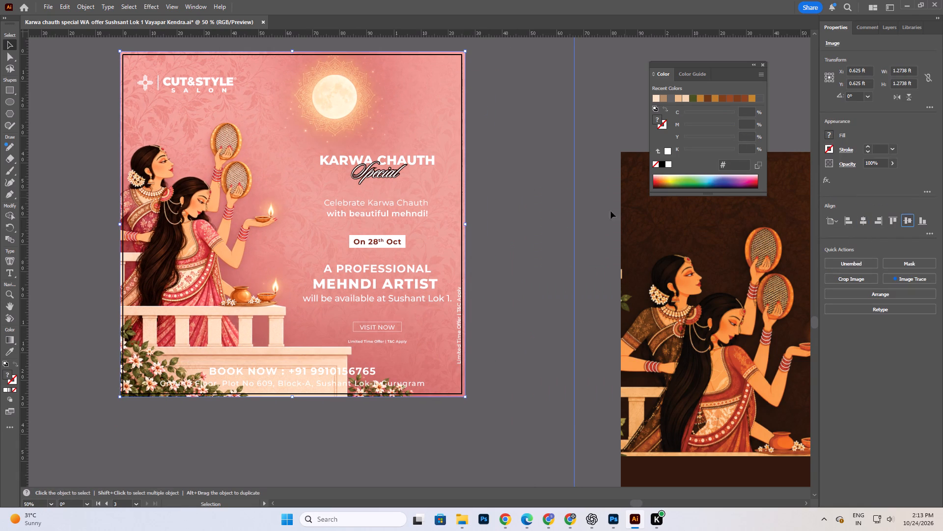
left_click(554, 254)
left_click(459, 394)
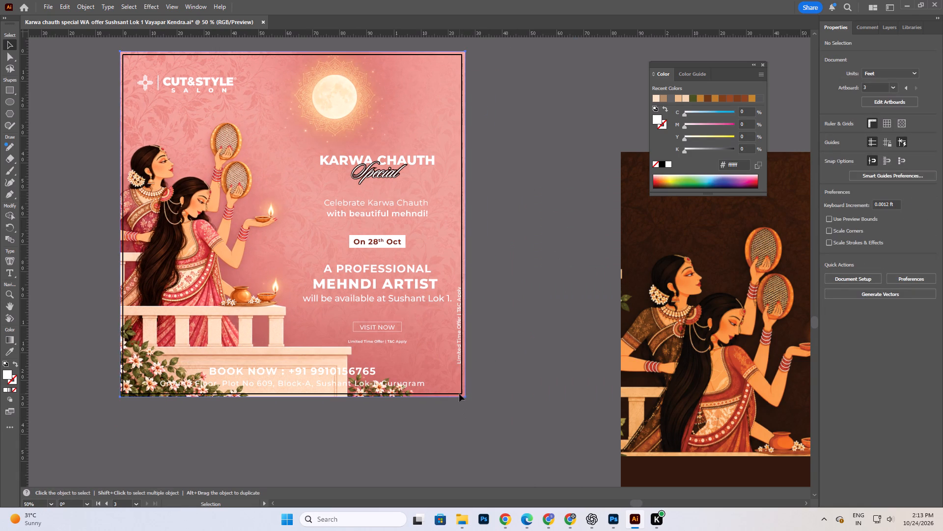
left_click(465, 401, "alt+shift")
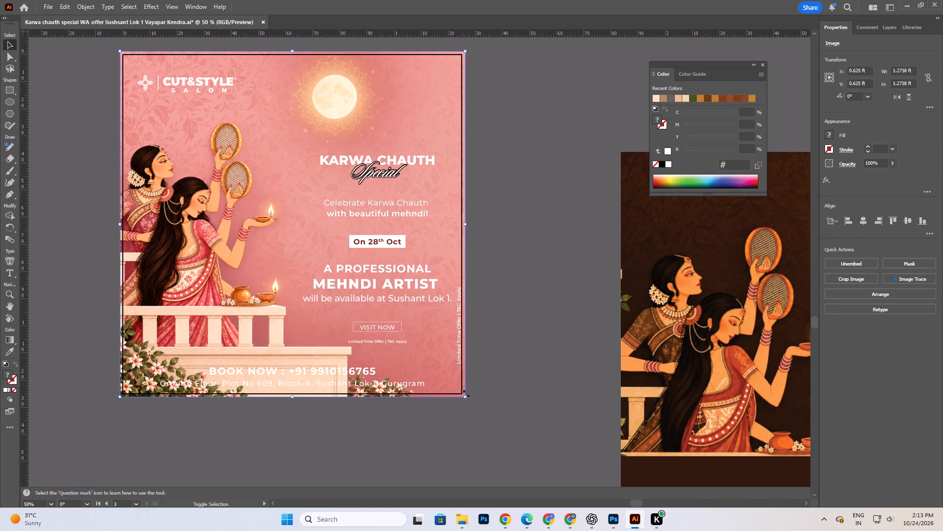
Move the vertical Limited Time Offer | T&C Apply text about 0.25 ft sideways, off the pink artboard.
left_click(496, 343)
left_click_drag(461, 331, 530, 319)
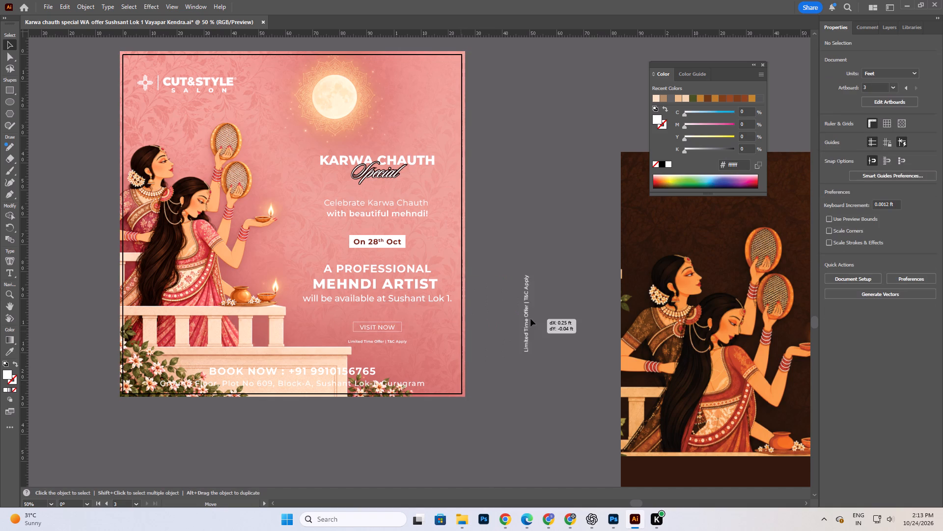
Move the vertical Limited Time Offer | T&C Apply text a little farther from the pink artboard.
left_click_drag(530, 319, 551, 318)
left_click(508, 441)
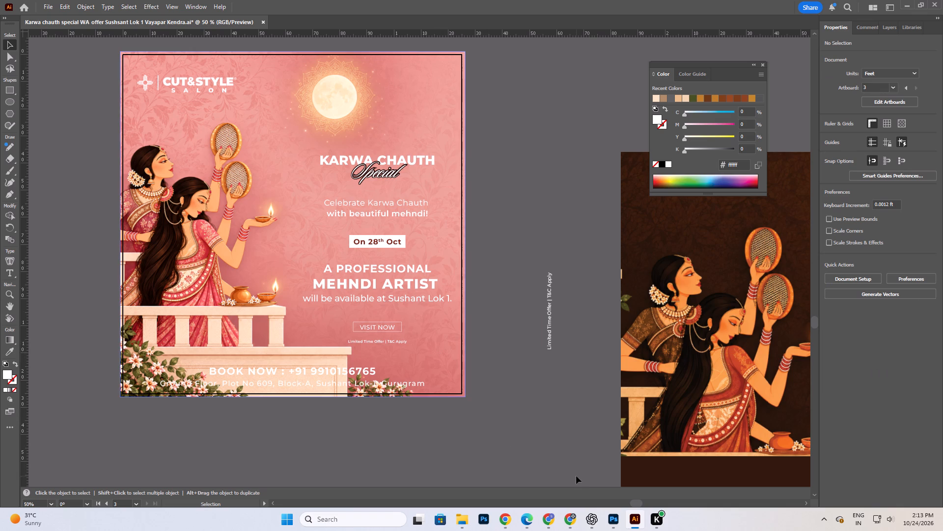
Switch to Photoshop and delete Artboard 1 copy from the KARWACHAUTH OFFER MOHALI WA document.
left_click(613, 509)
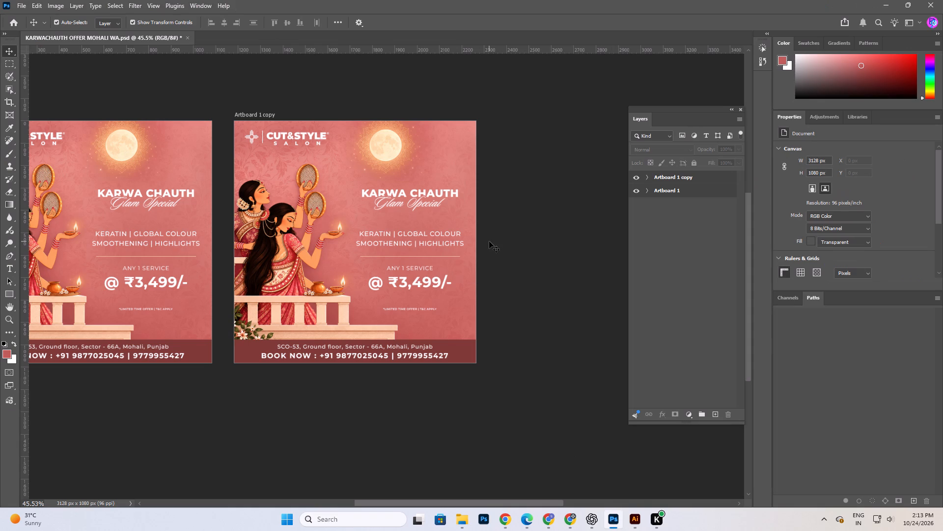
left_click(651, 178)
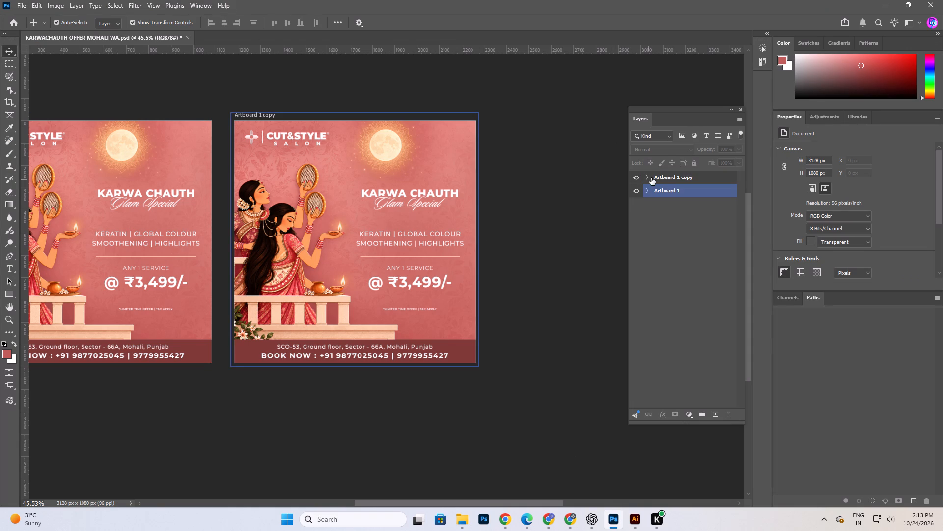
key("Delete")
Hide Group 2, which holds the logo, offer text and footer, in Artboard 1 so only the illustration shows.
key("space")
key("space")
key("space")
key("space")
key("space")
key("space")
key("space")
key("space")
key("space")
key("space")
key("space")
key("space")
key("space")
key("space")
key("space")
key("space")
key("space")
key("space")
key("space")
key("space")
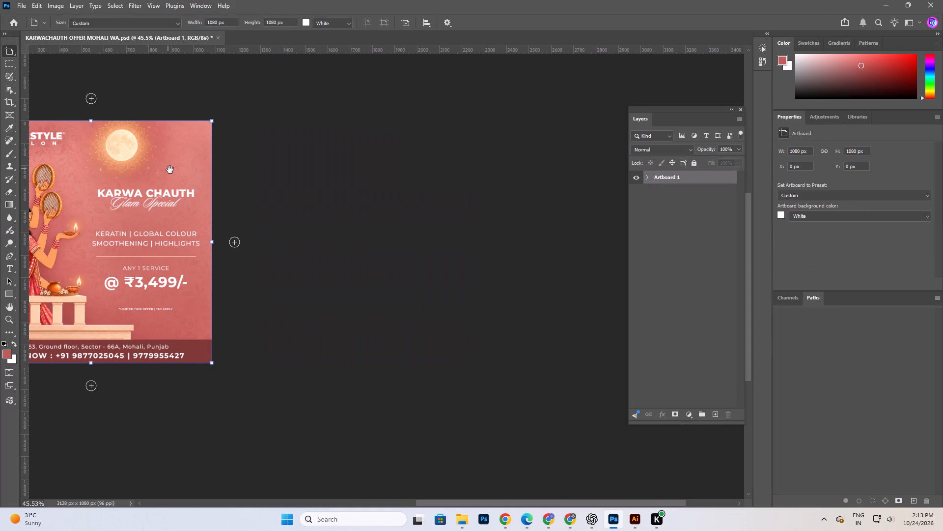
left_click_drag(172, 170, 441, 165)
left_click(582, 249)
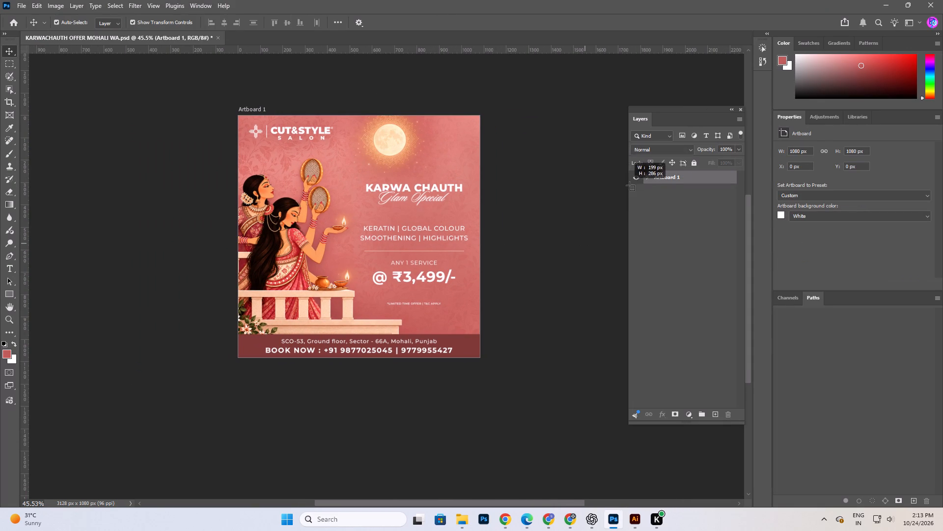
left_click(648, 180)
left_click(648, 180)
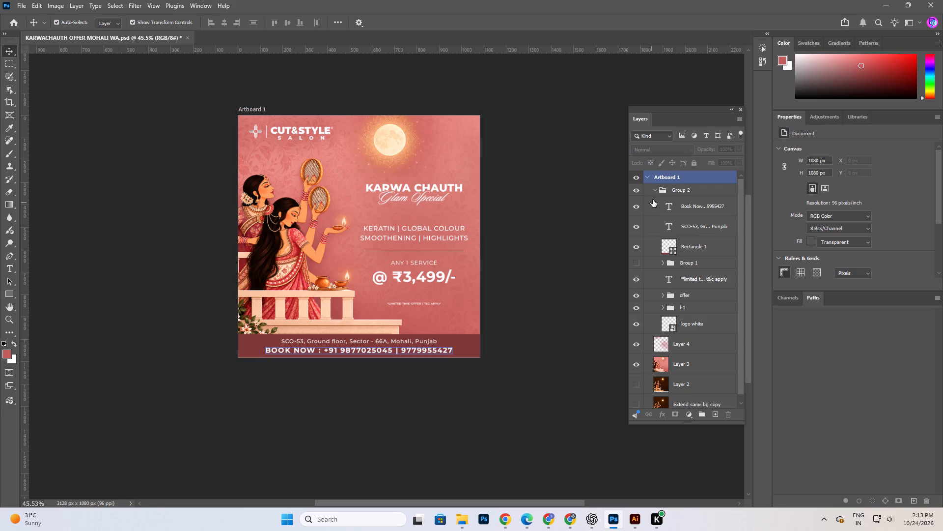
left_click(656, 189)
left_click(638, 192)
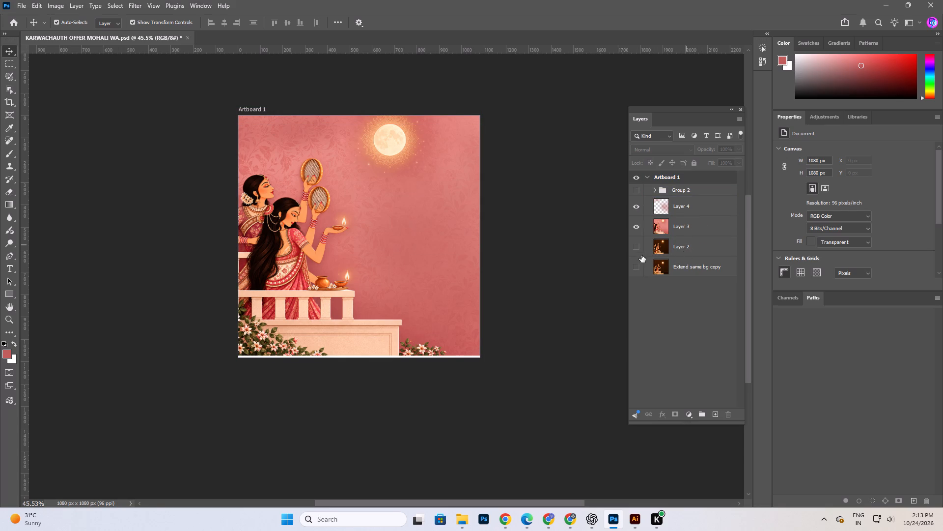
Export the text-free pink illustration with Save for Web as a JPEG named KARWACH in the Downloads folder.
left_click(7, 53)
left_click(129, 266)
key("space")
key("space")
key("space")
key("space")
key("space")
key("space")
key("space")
left_click_drag(441, 351, 436, 350)
left_click_drag(436, 350, 424, 346)
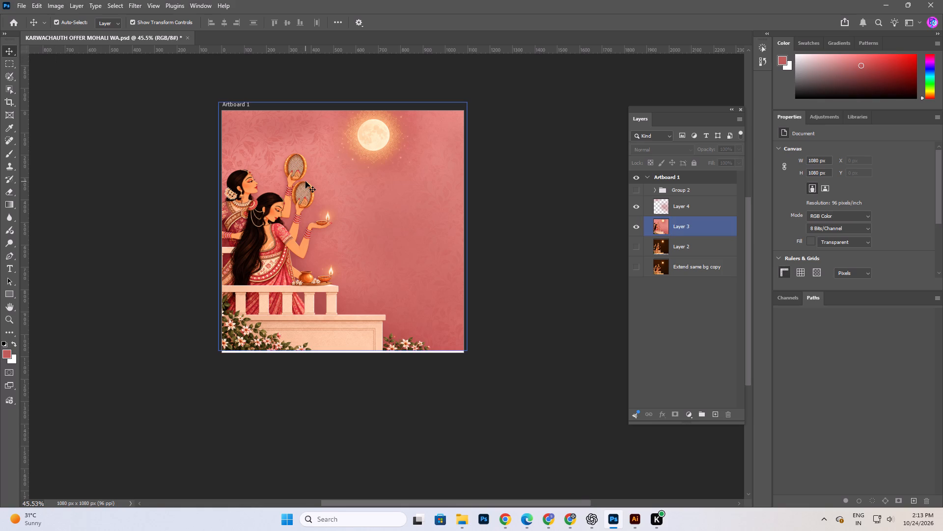
left_click(24, 3)
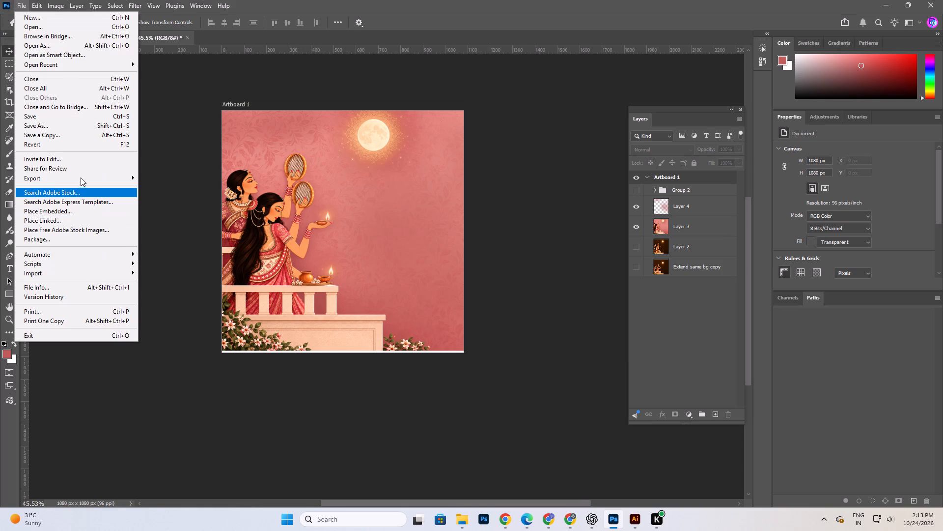
left_click(80, 177)
left_click(204, 215)
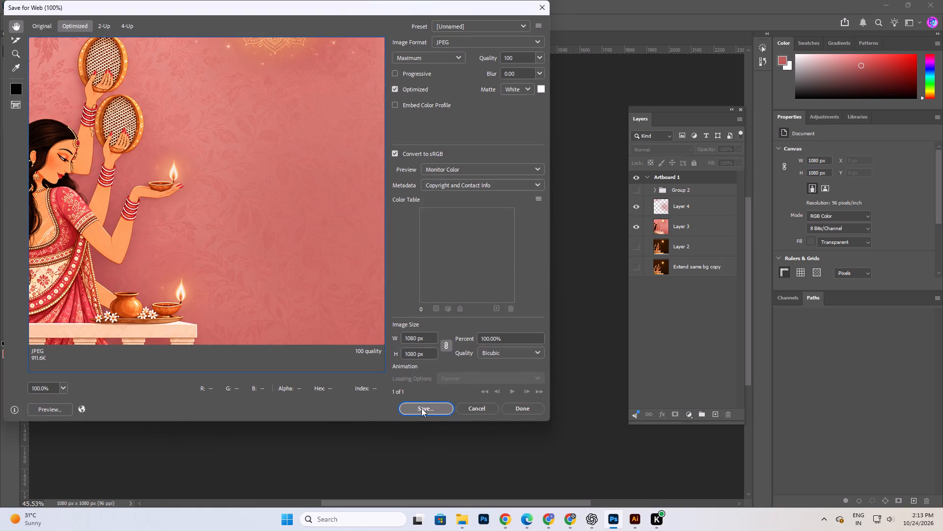
left_click(412, 406)
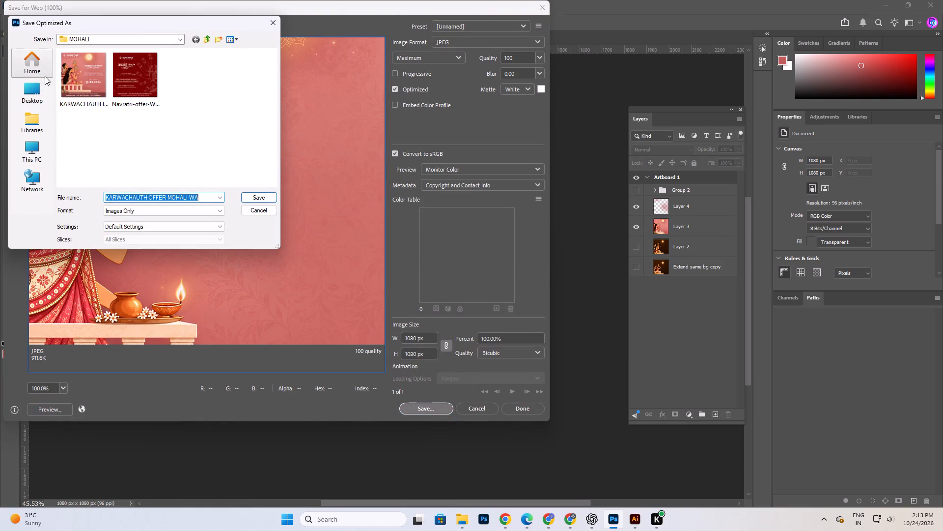
left_click(42, 106)
left_click(176, 36)
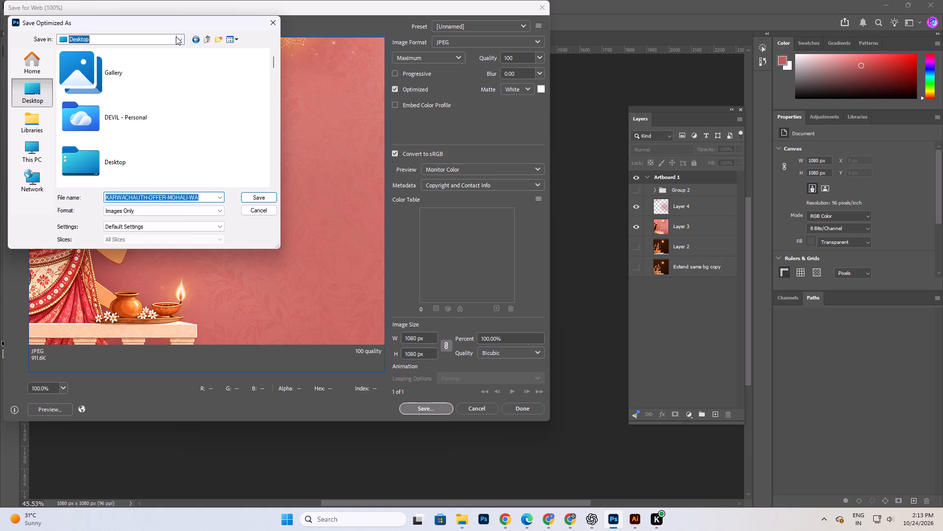
left_click(85, 157)
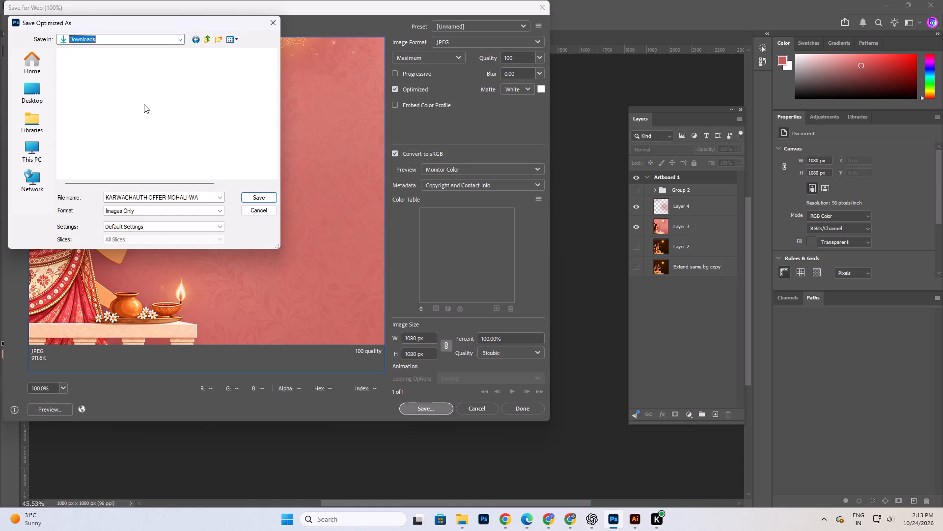
scroll(144, 104, "up", 7)
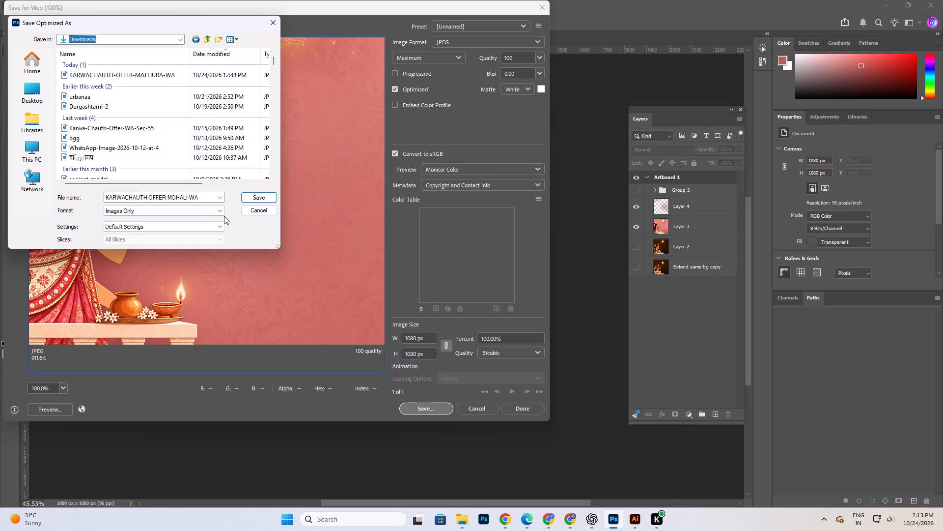
left_click(181, 194)
left_click(194, 198)
left_click_drag(197, 199, 137, 197)
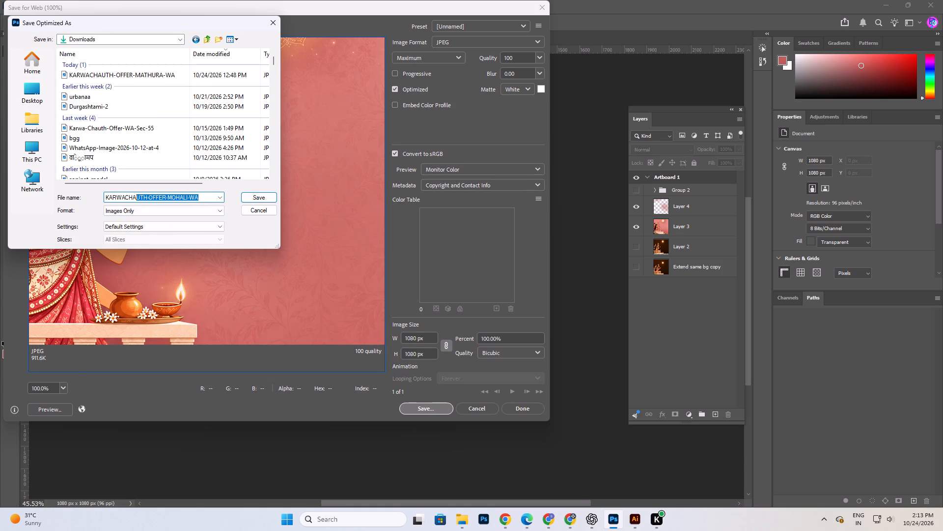
left_click_drag(137, 197, 131, 195)
key("BackSpace")
key("Return")
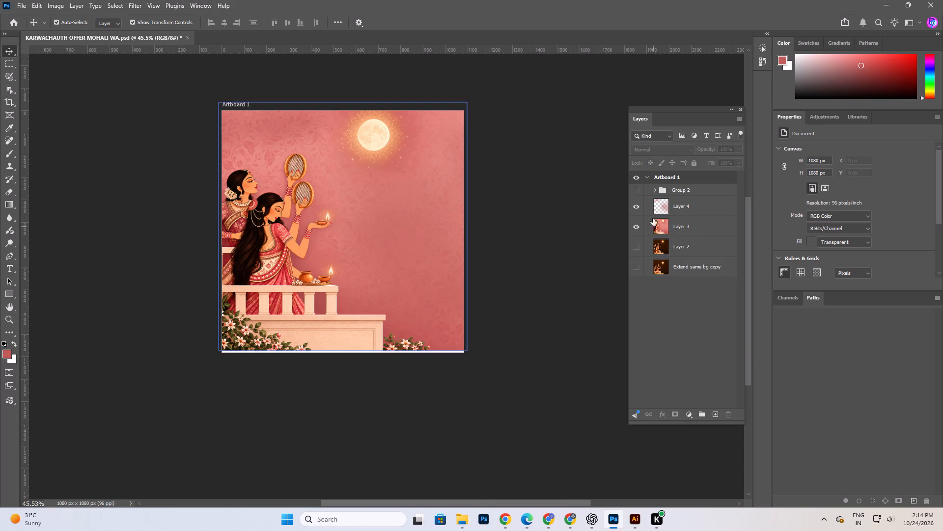
Show Group 2 again in Artboard 1 and save the Photoshop document.
left_click(635, 193)
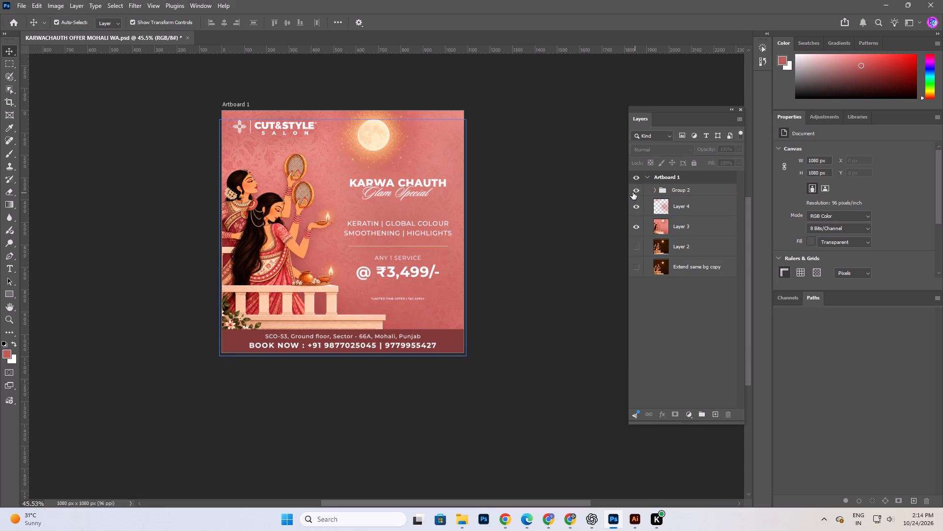
left_click(569, 280)
key("ctrl+s")
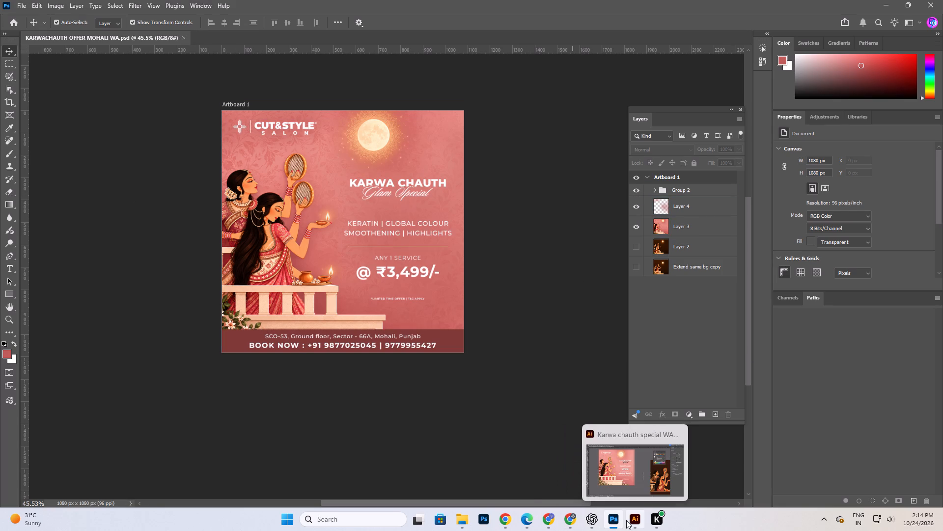
Place the KARWACH image from the Downloads folder into the Illustrator document, over the pink artboard.
left_click(628, 518)
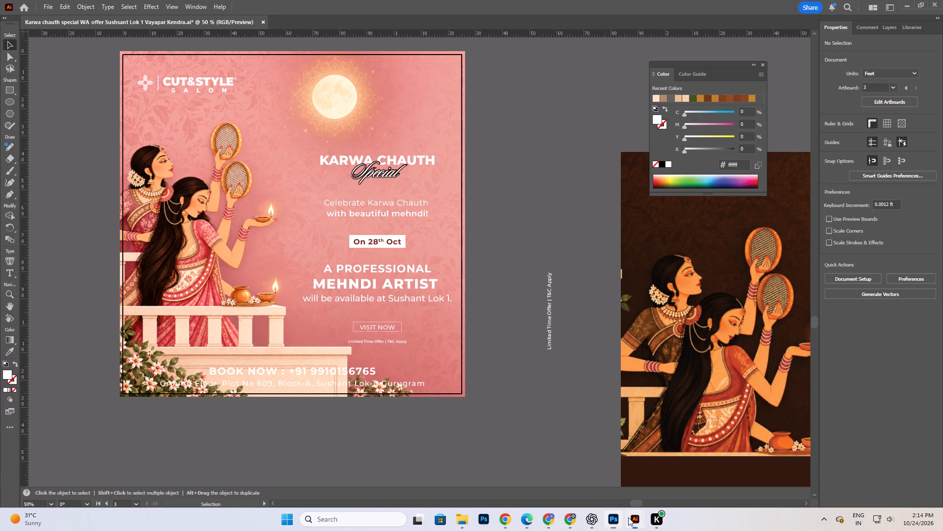
scroll(365, 217, "down", 1, "alt")
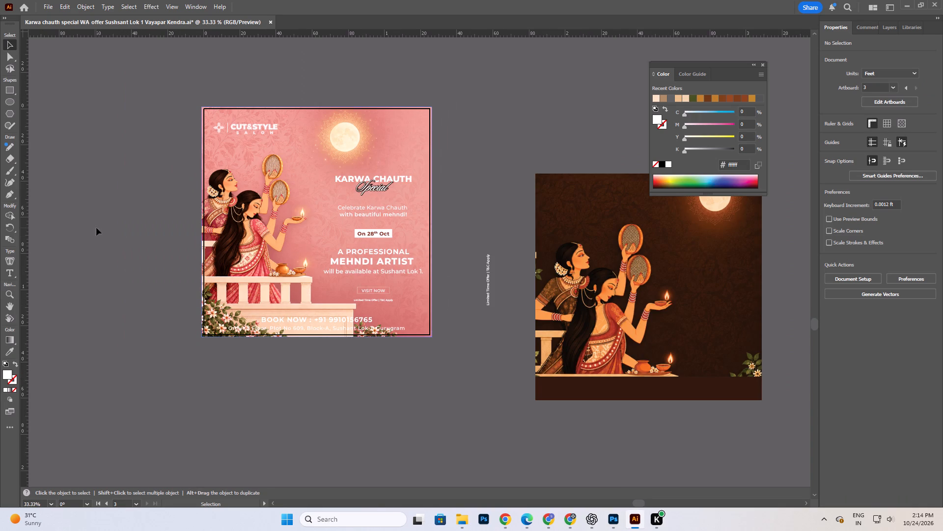
right_click(96, 228)
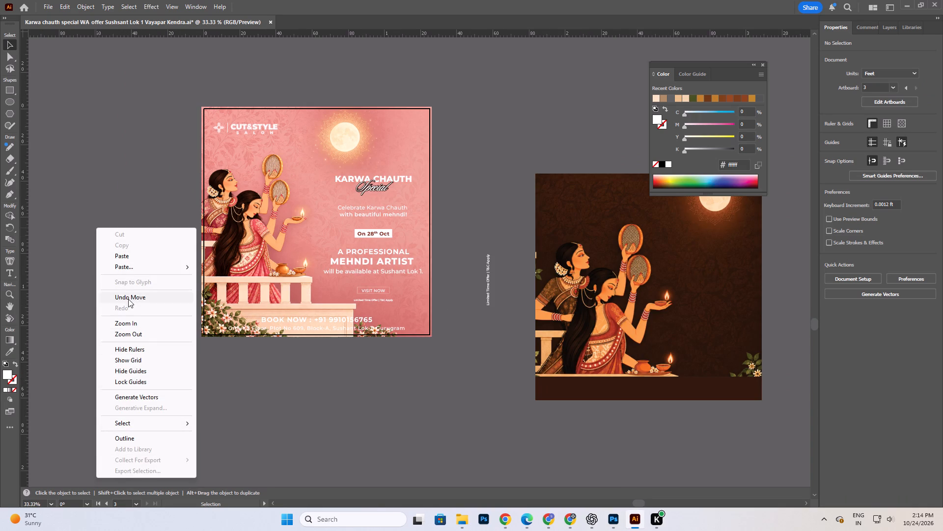
left_click(80, 161)
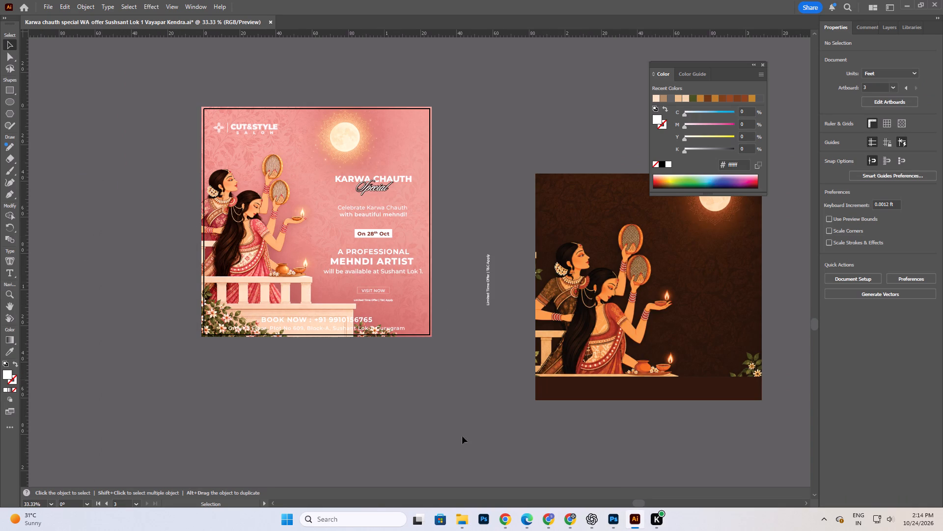
left_click(465, 520)
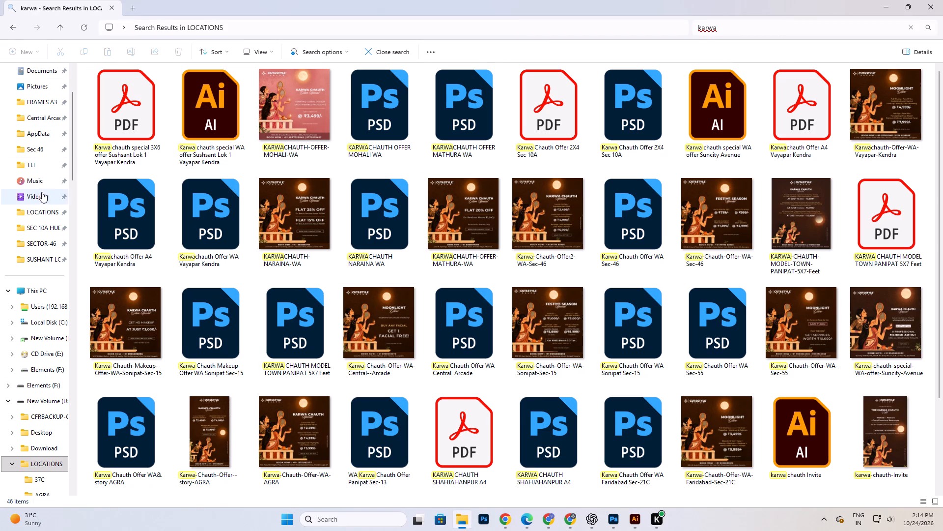
scroll(21, 95, "up", 10)
left_click(31, 152)
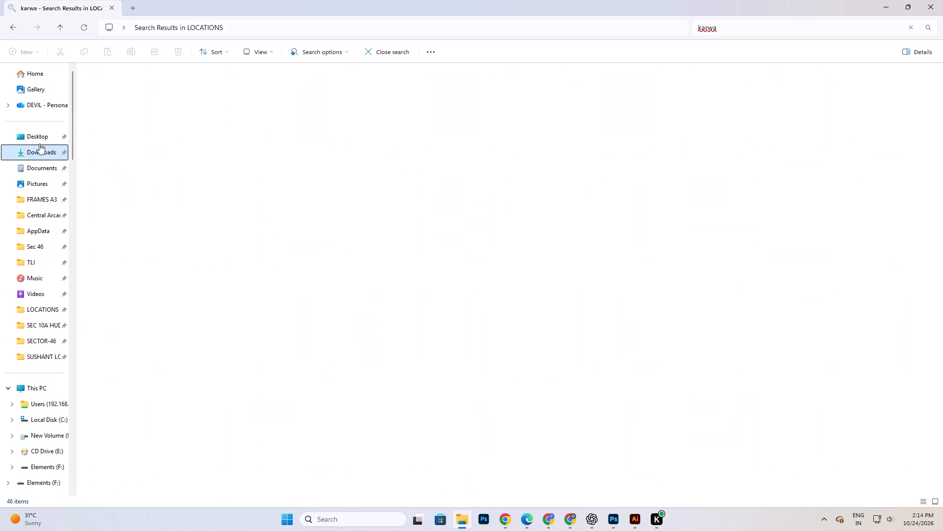
scroll(206, 103, "up", 4)
scroll(107, 130, "up", 2)
left_click(107, 130)
left_click_drag(119, 124, 121, 127)
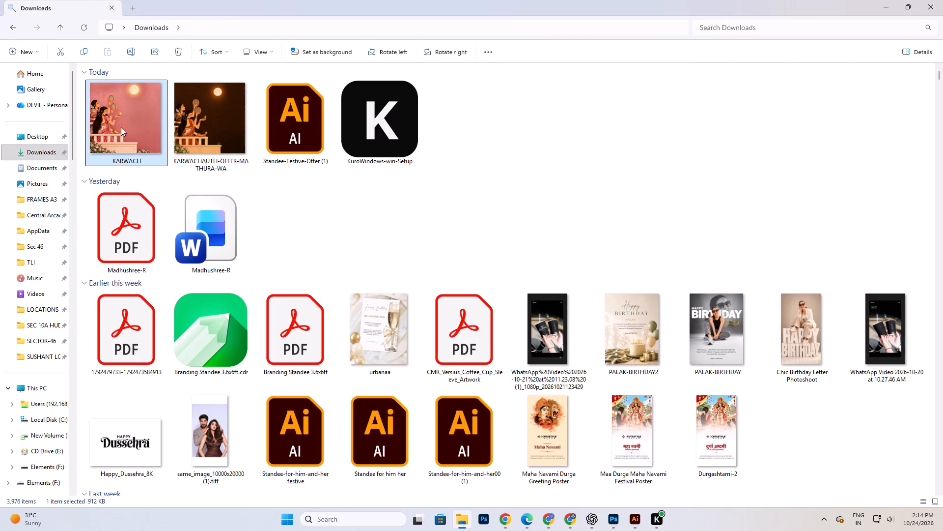
left_click_drag(121, 127, 400, 409)
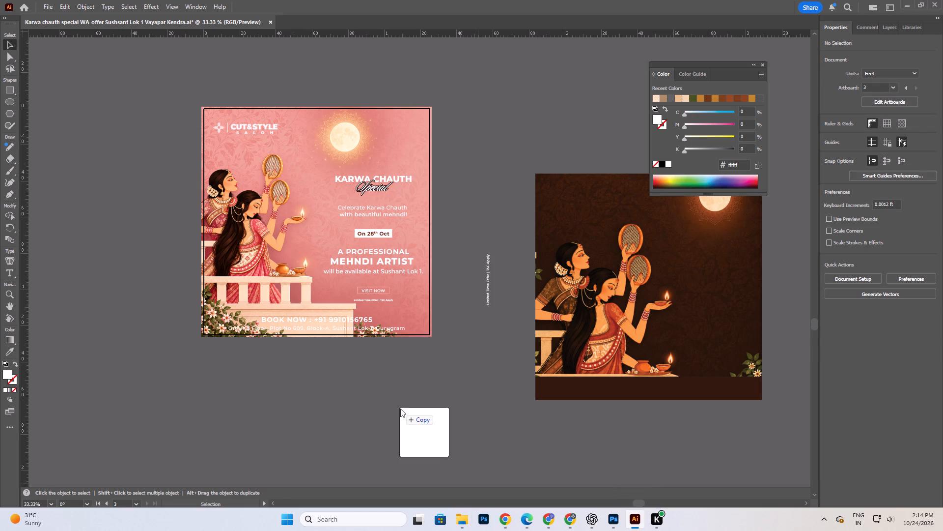
left_click_drag(400, 409, 399, 409)
left_click_drag(406, 411, 332, 261)
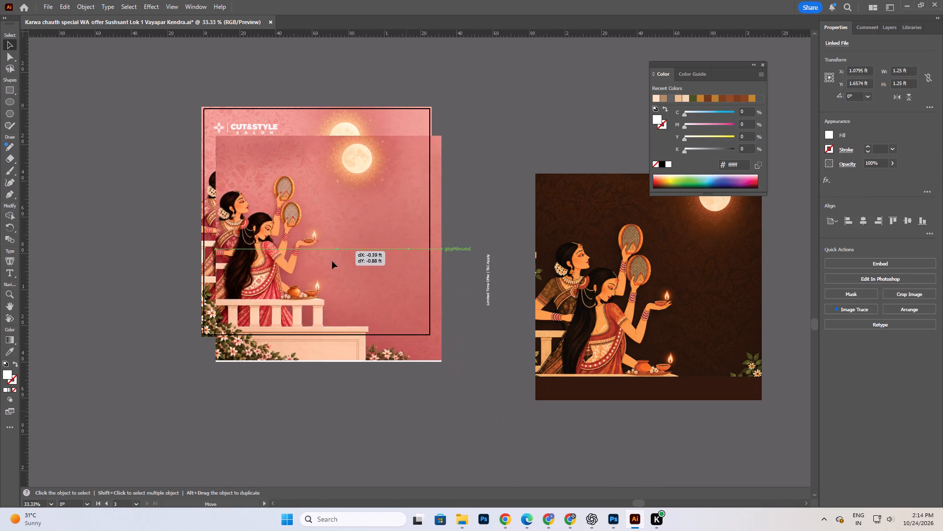
left_click_drag(332, 261, 309, 316)
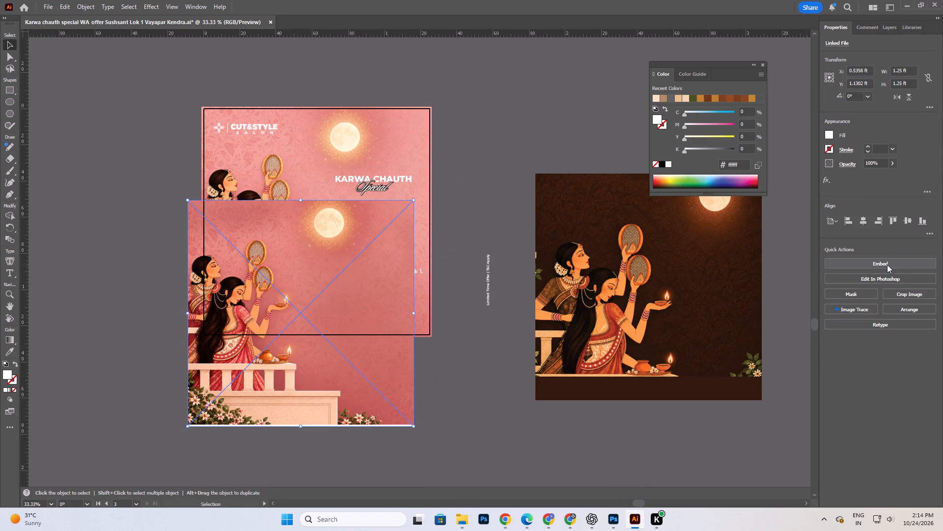
Embed the placed KARWACH image in the Illustrator document.
left_click(887, 265)
left_click(472, 460)
Set the embedded image aside and move the previous pink background illustration off the artboard.
scroll(419, 297, "down", 1, "alt")
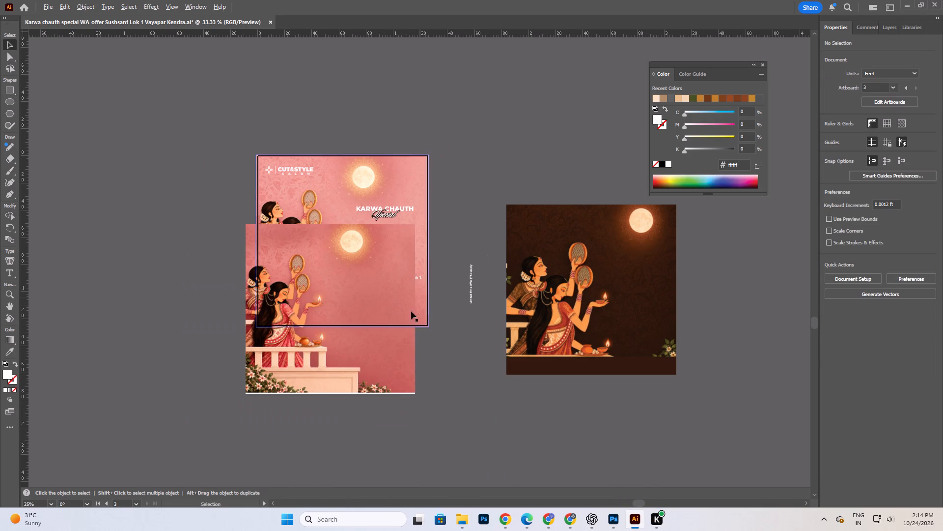
left_click_drag(367, 384, 182, 345)
left_click(302, 218)
left_click_drag(293, 253, 297, 248)
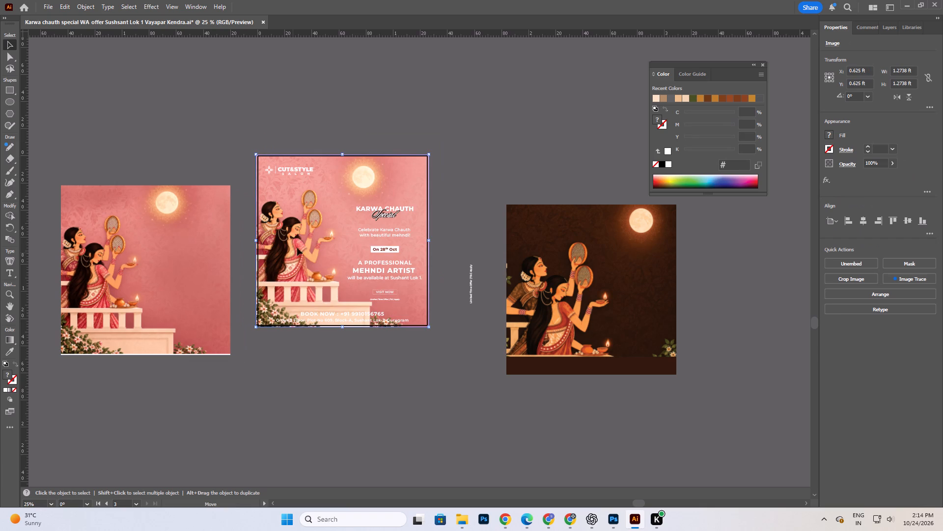
left_click_drag(297, 248, 498, 103)
Move the embedded KARWACH image onto the square artboard, aligned with the artboard's edges.
left_click_drag(108, 308, 302, 264)
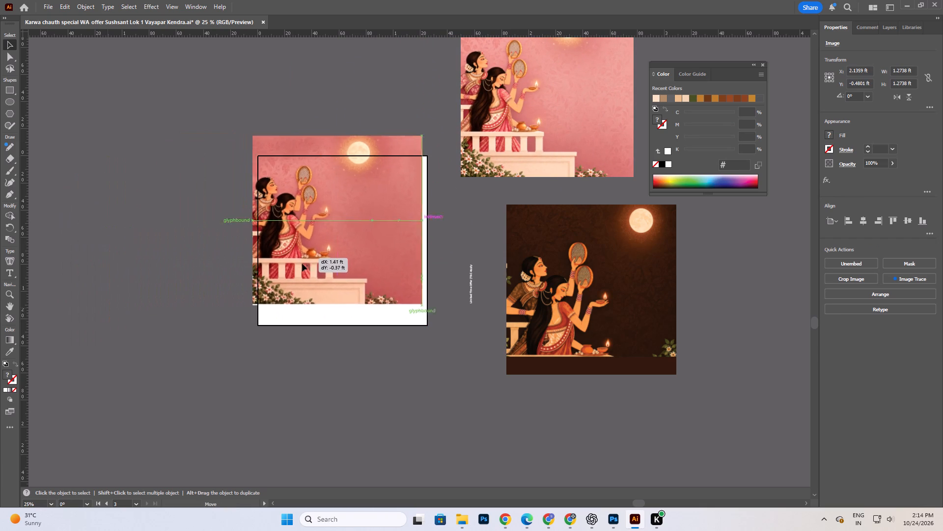
left_click_drag(302, 264, 305, 279)
Send the new pink background image to the back, behind the logo and offer text.
right_click(291, 302)
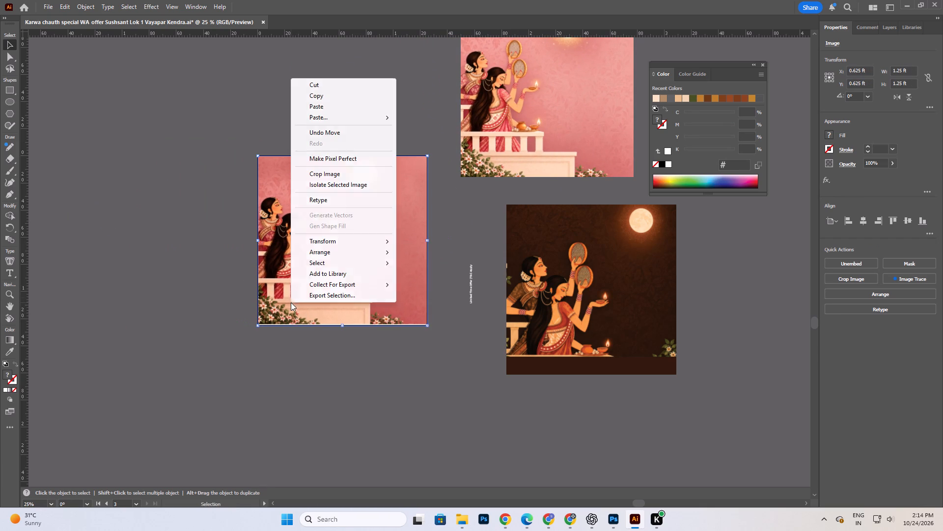
left_click(313, 253)
left_click(444, 285)
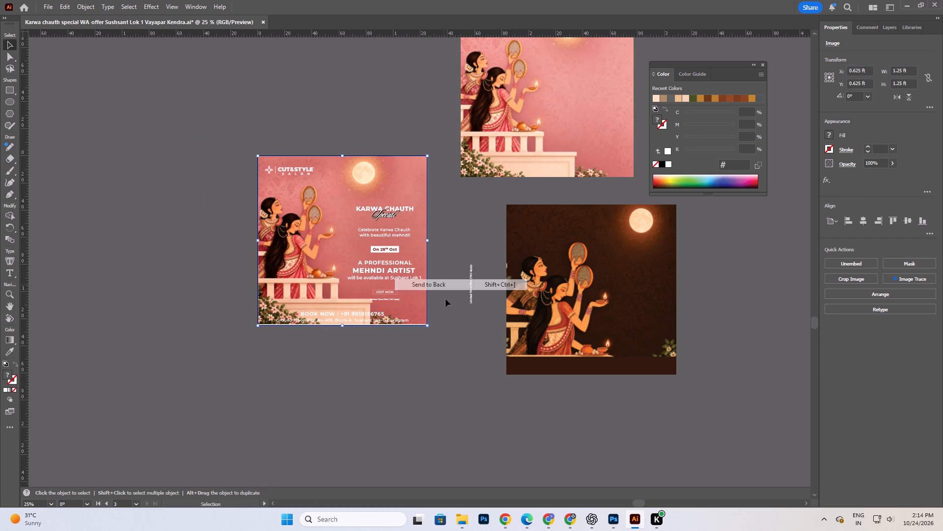
left_click(441, 361)
scroll(450, 308, "up", 1)
scroll(327, 228, "up", 2, "alt")
scroll(453, 243, "up", 1, "alt")
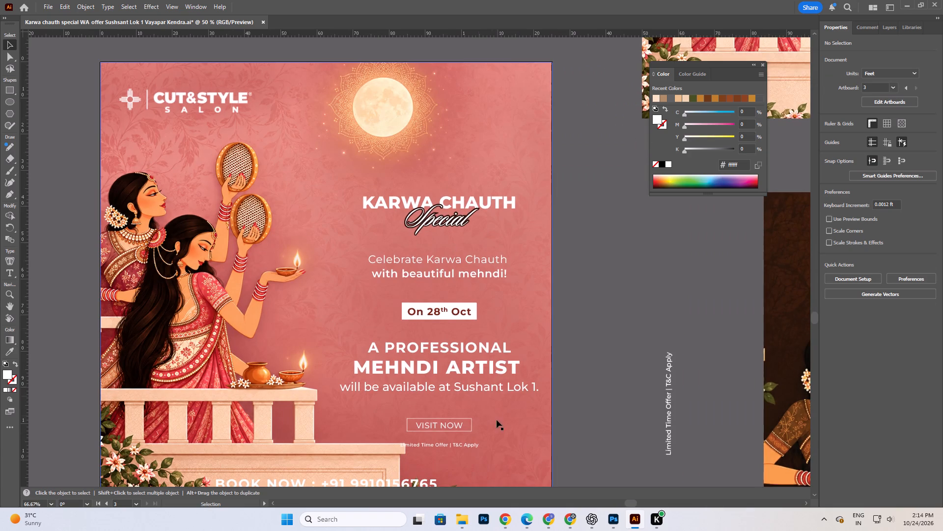
Centre the pink background image on the artboard both horizontally and vertically.
key("space")
key("space")
key("space")
key("space")
key("space")
key("space")
key("space")
key("space")
key("space")
key("space")
key("space")
key("space")
key("space")
key("space")
key("space")
key("space")
key("space")
key("space")
key("space")
left_click_drag(494, 414, 471, 381)
left_click(289, 212)
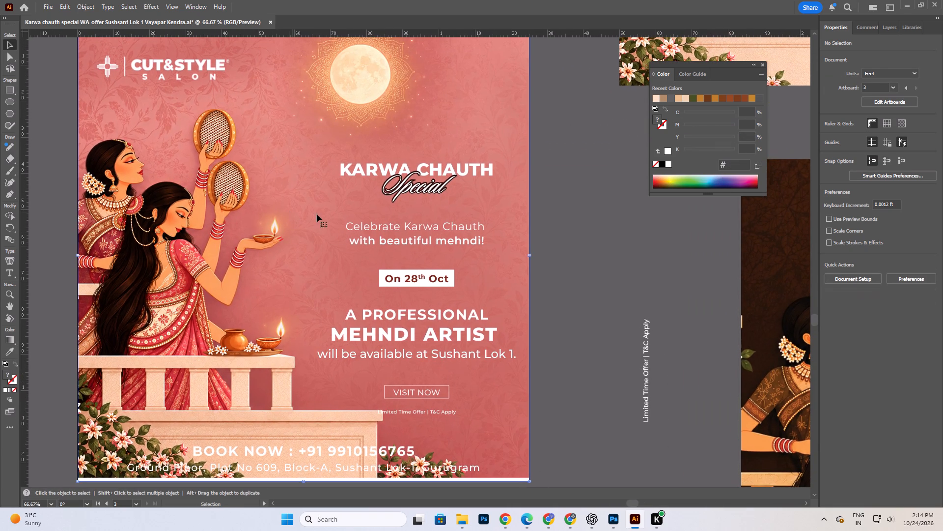
left_click(862, 224)
left_click(911, 225)
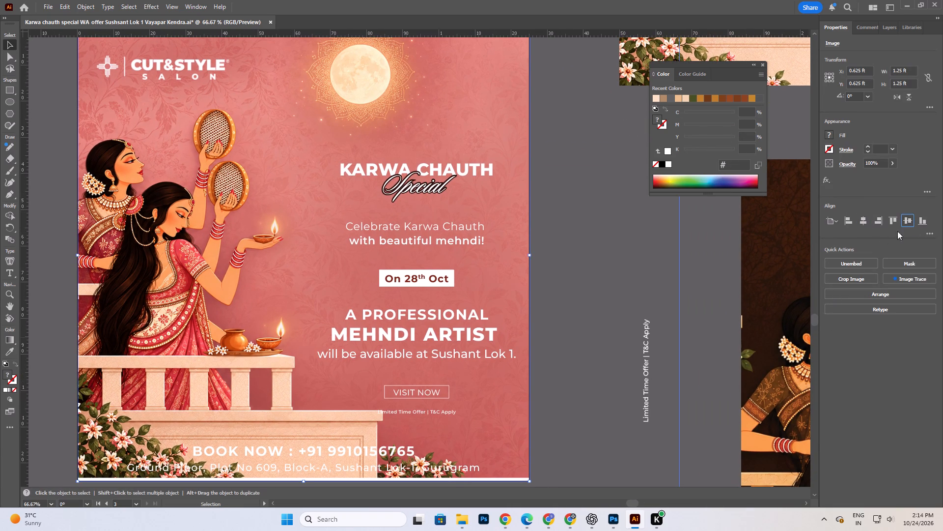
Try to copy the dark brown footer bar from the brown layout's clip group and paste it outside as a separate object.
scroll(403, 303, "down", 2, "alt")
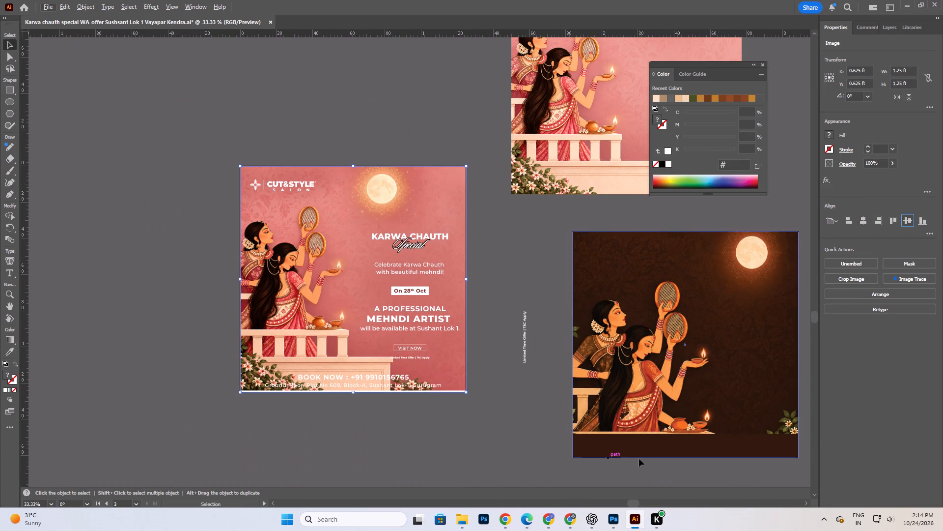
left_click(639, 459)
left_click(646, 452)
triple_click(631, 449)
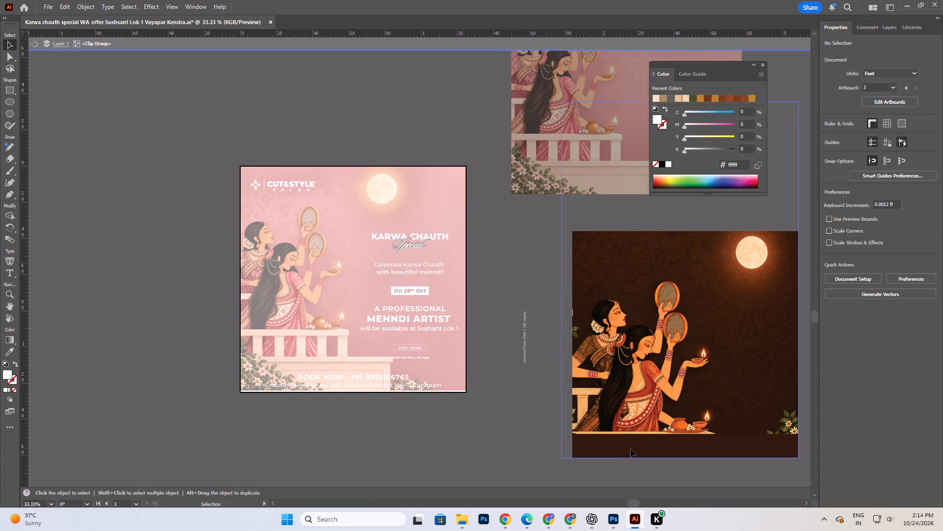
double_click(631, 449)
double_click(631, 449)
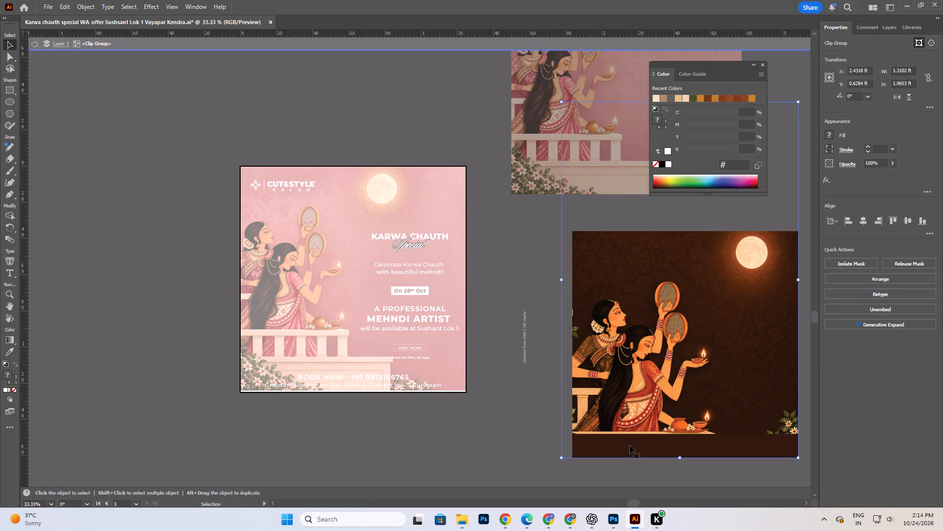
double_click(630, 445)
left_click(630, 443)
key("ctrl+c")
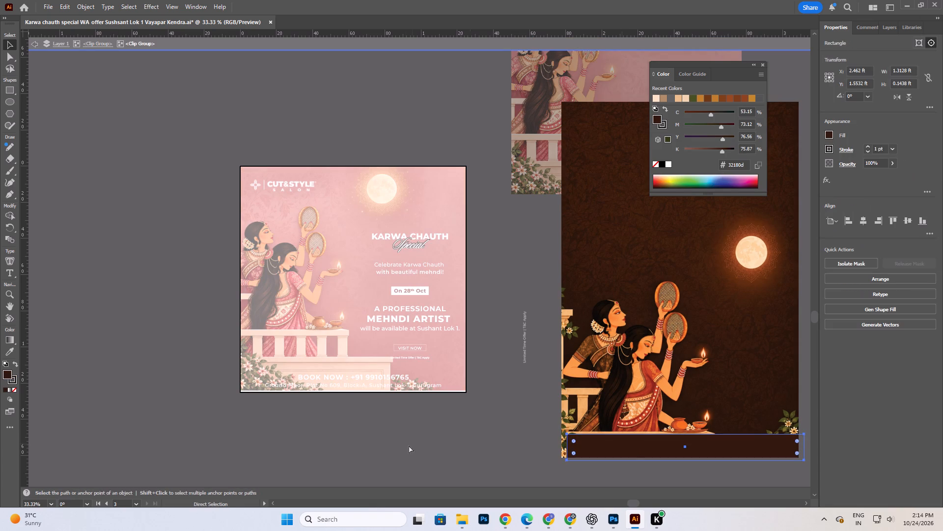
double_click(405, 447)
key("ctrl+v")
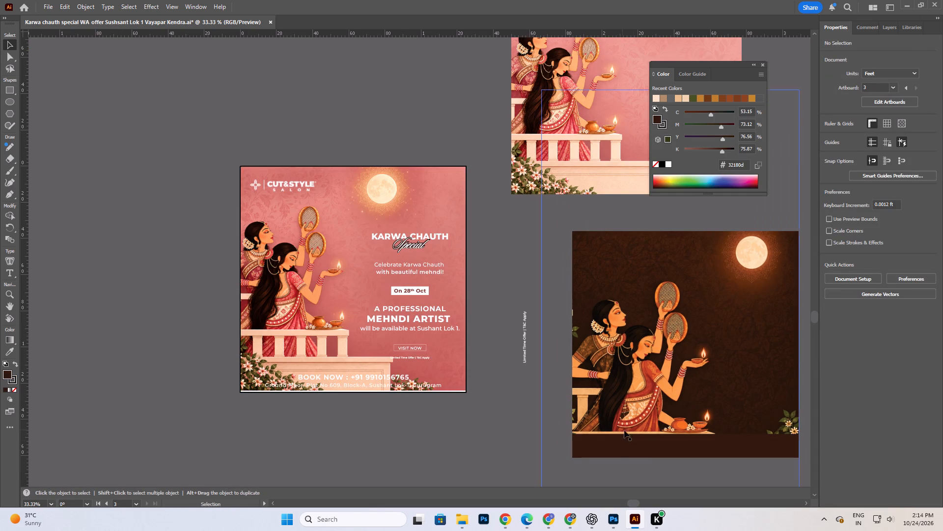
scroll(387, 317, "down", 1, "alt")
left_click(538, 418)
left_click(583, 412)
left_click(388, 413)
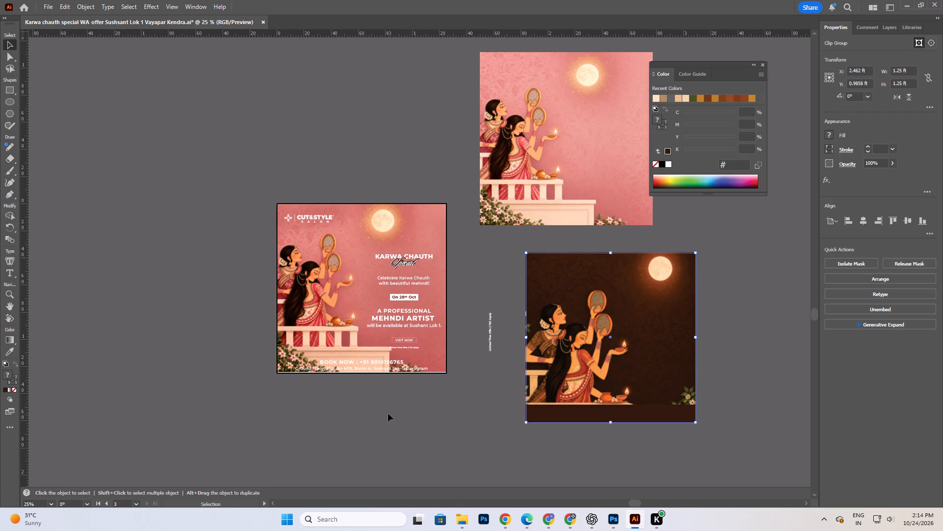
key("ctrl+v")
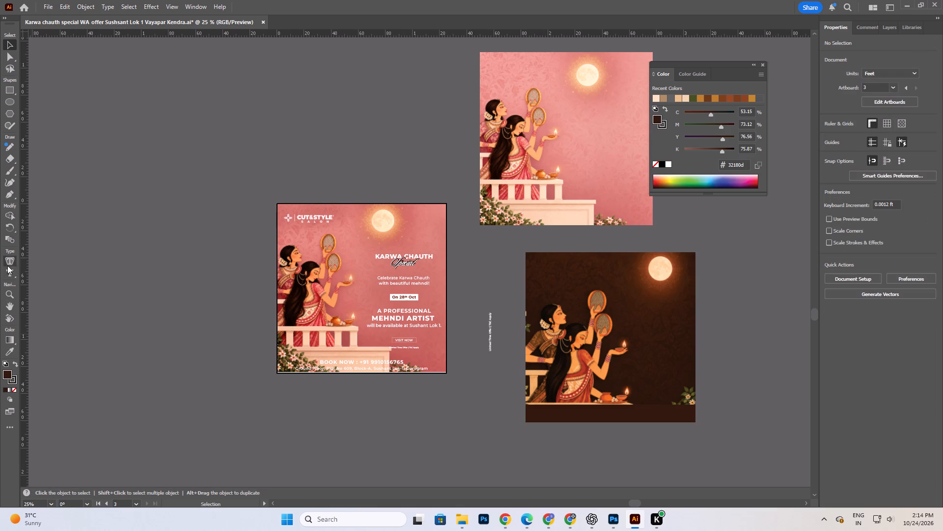
Switch to Photoshop and select the maroon footer rectangle in the Mohali offer artwork.
left_click(611, 512)
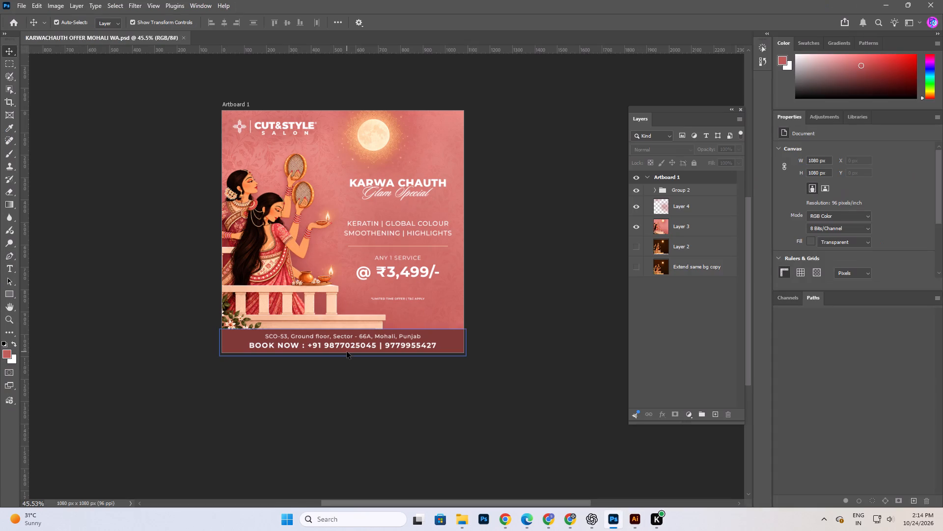
left_click(458, 342)
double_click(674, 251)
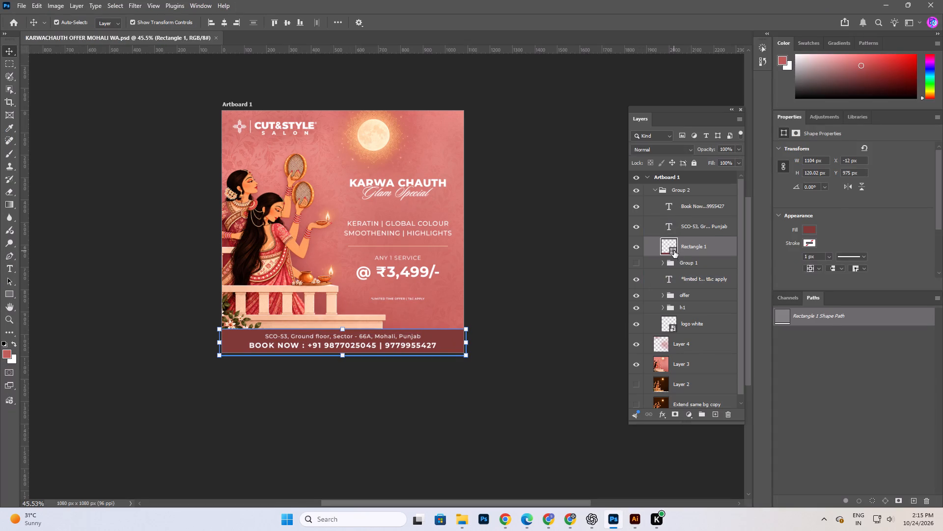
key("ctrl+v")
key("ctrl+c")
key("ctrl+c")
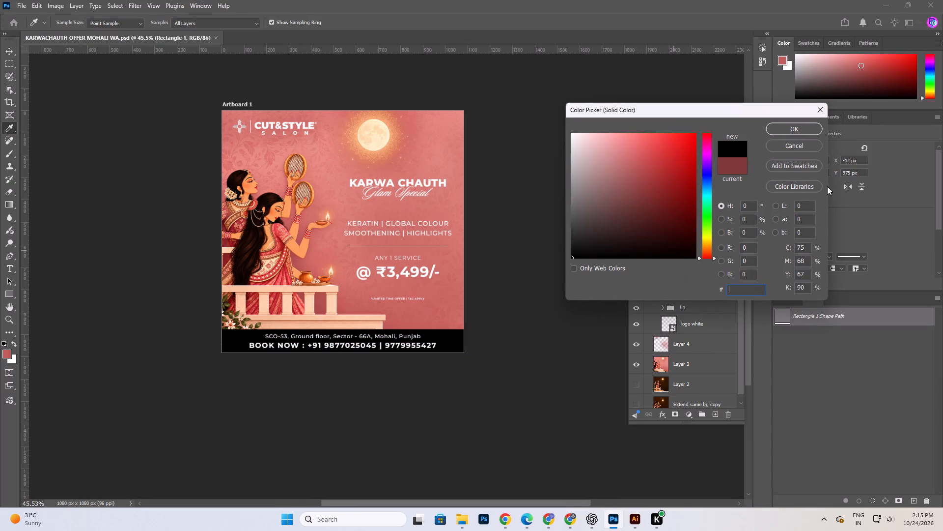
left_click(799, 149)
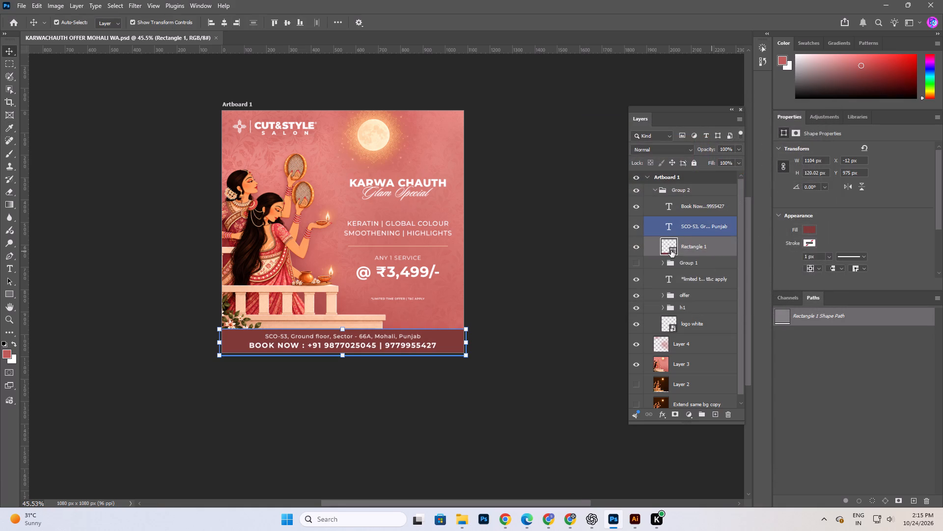
Copy the hex code 7f3936 of the Mohali footer rectangle's fill colour.
double_click(671, 250)
key("ctrl+c")
key("ctrl+c")
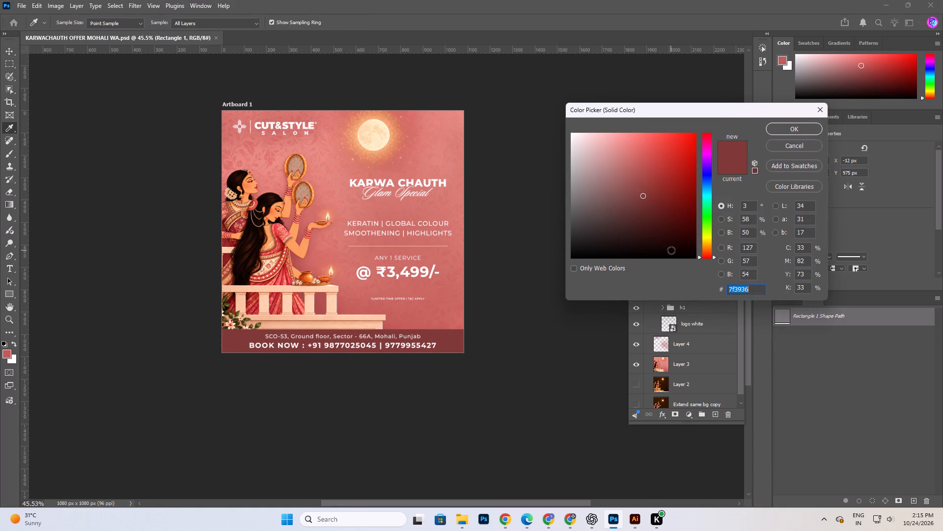
key("ctrl+c")
key("ctrl+c")
left_click(802, 128)
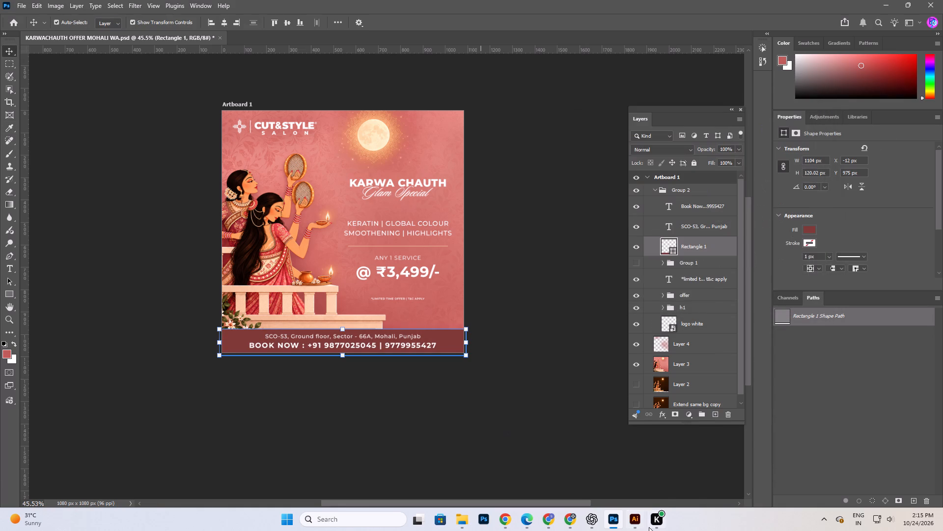
Switch to Illustrator and draw a rectangle about 1.37 ft by 0.19 ft below the pink layout, without a stroke.
left_click(635, 527)
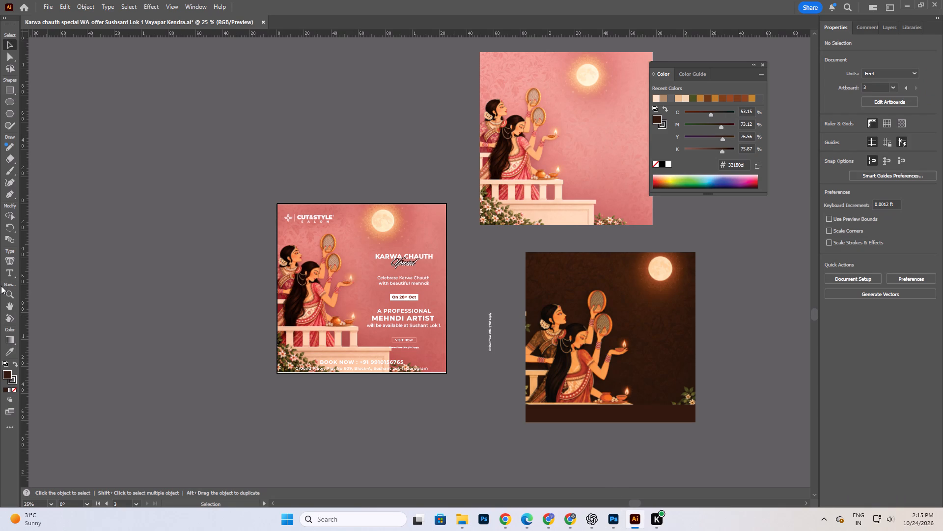
left_click(6, 90)
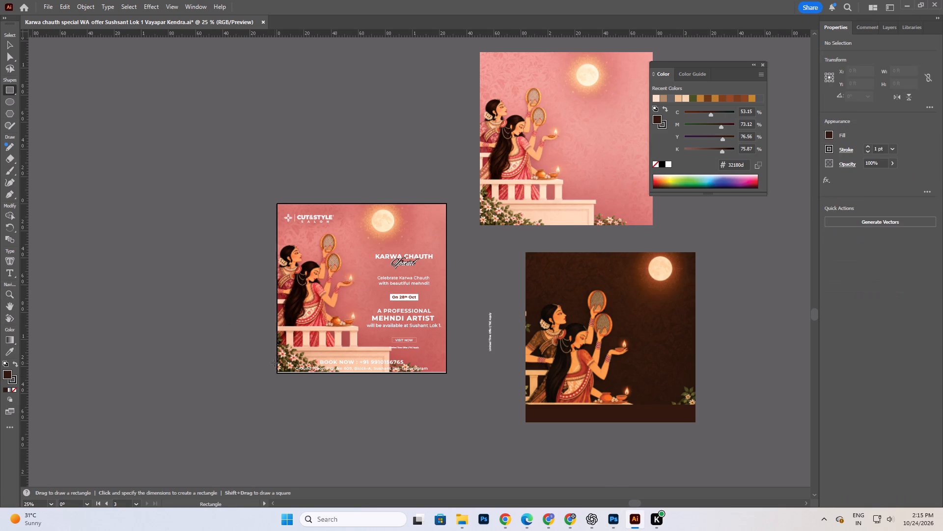
left_click_drag(165, 381, 350, 406)
left_click(10, 382)
left_click(11, 387)
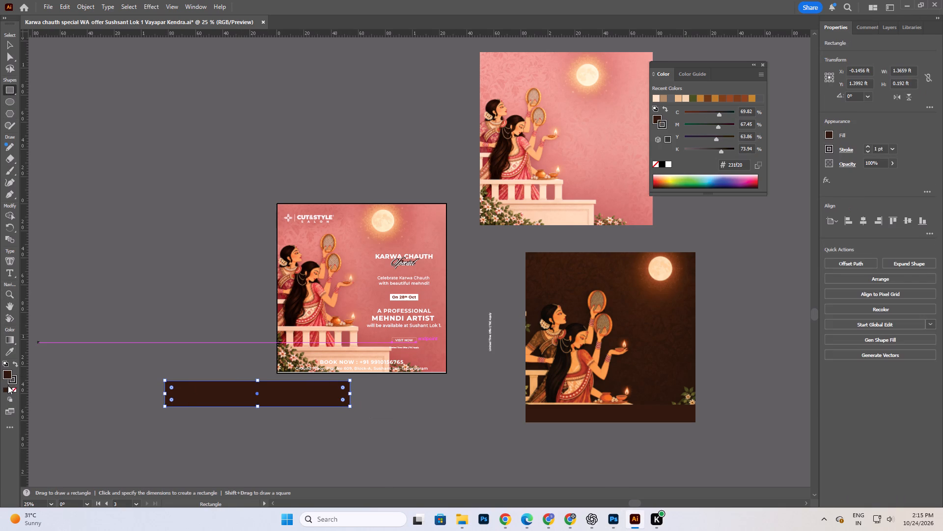
left_click(14, 390)
Set the new rectangle's fill colour to the copied hex code 7f3936 and deselect it.
left_click(4, 372)
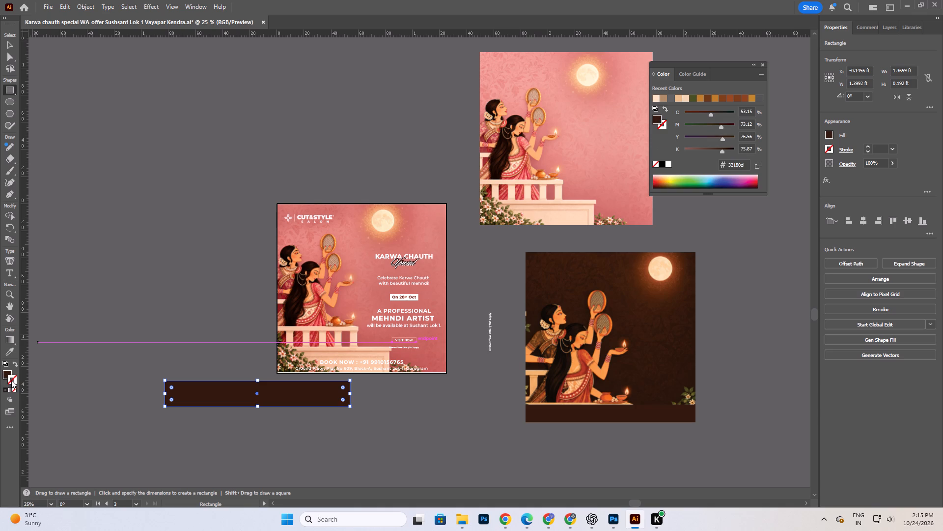
double_click(10, 375)
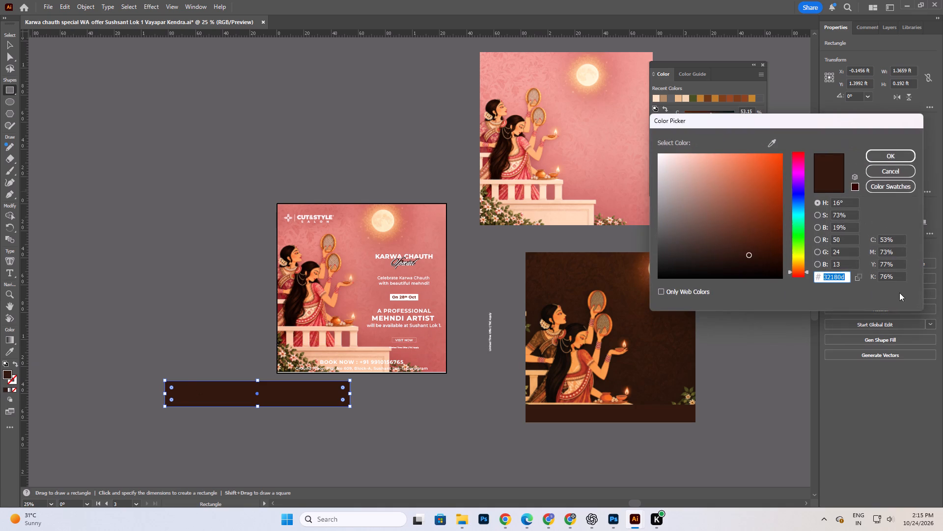
key("ctrl+v")
left_click(899, 147)
left_click(899, 152)
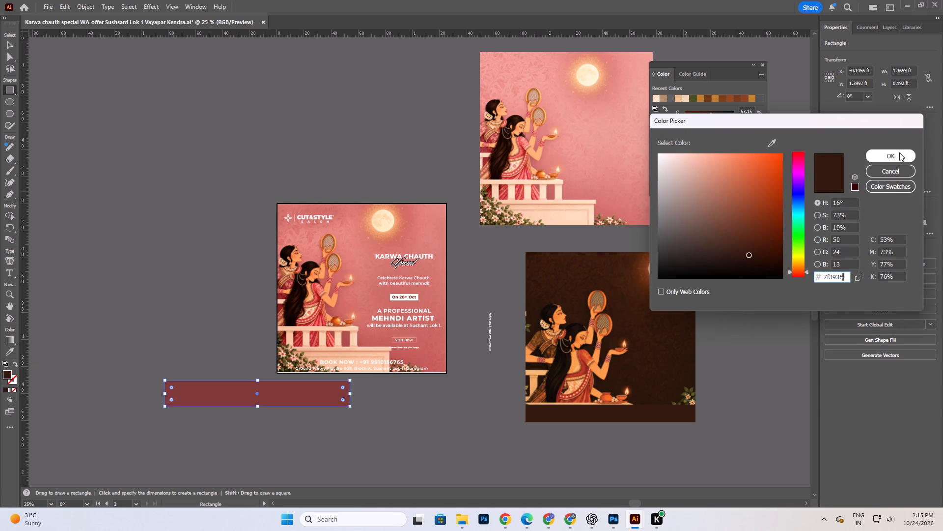
left_click(7, 43)
left_click(160, 182)
Move the maroon rectangle directly beneath the pink artboard so it spans the artboard's width.
scroll(429, 383, "up", 2, "alt")
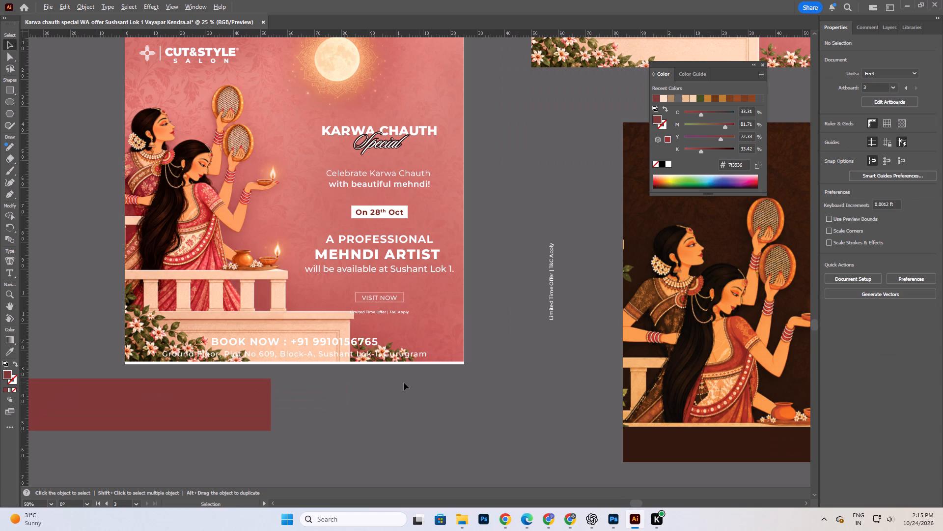
left_click_drag(157, 398, 354, 406)
Bring the BOOK NOW line and the address line at the bottom of the pink layout to the front.
left_click(338, 354)
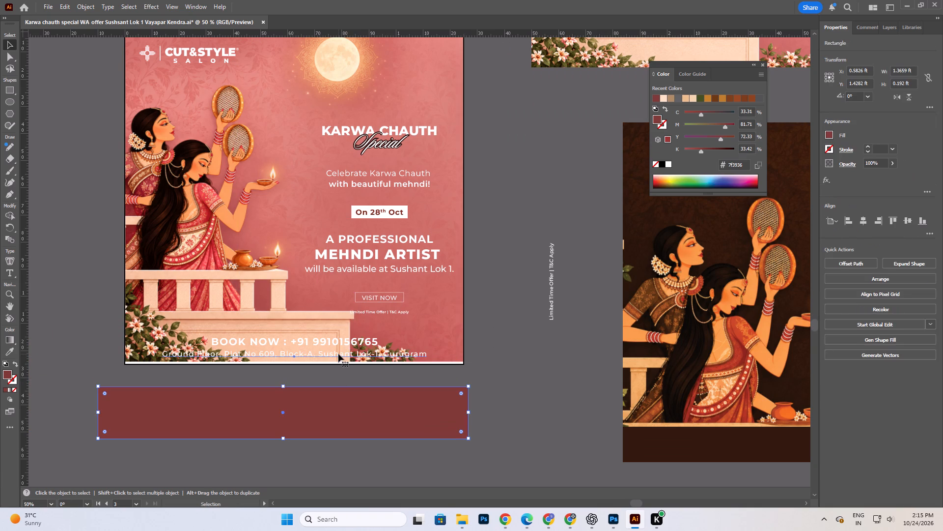
left_click(333, 341, "shift")
right_click(333, 341)
left_click(396, 291)
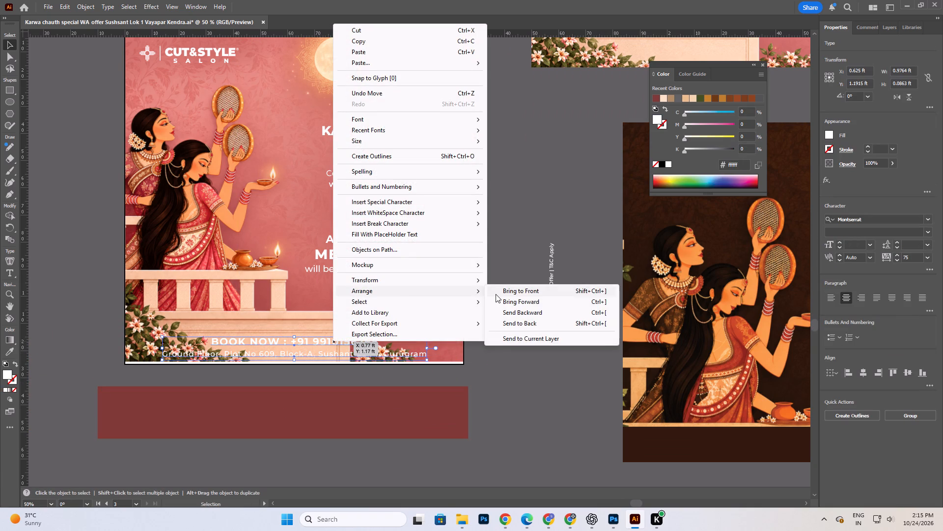
left_click(496, 294)
Place the maroon bar behind the contact text at the artboard's bottom edge and reduce its height to about 0.16 ft.
left_click_drag(399, 420, 405, 349)
left_click(290, 315)
left_click_drag(289, 314, 291, 323)
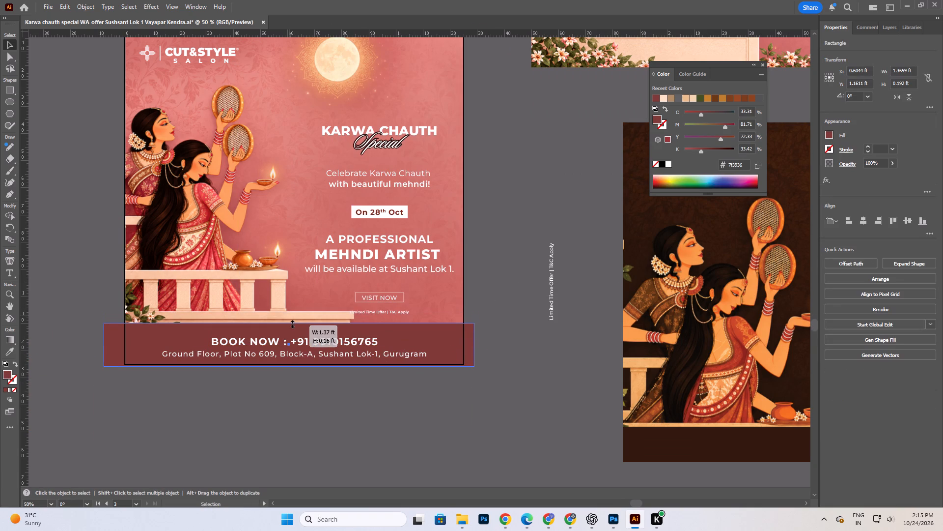
left_click_drag(291, 323, 291, 323)
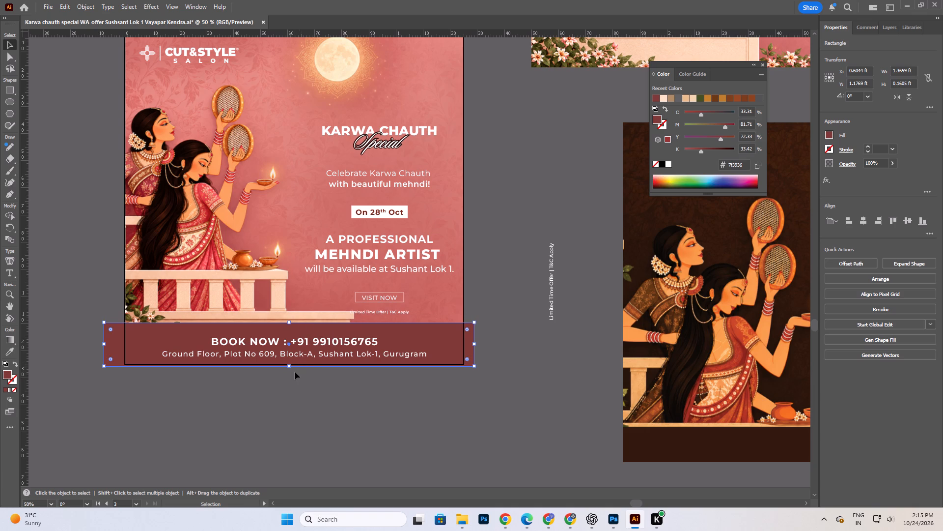
left_click(288, 366)
Narrow the maroon footer bar to about 1.28 ft and centre it horizontally on the artboard.
left_click_drag(476, 345, 450, 348)
left_click(860, 223)
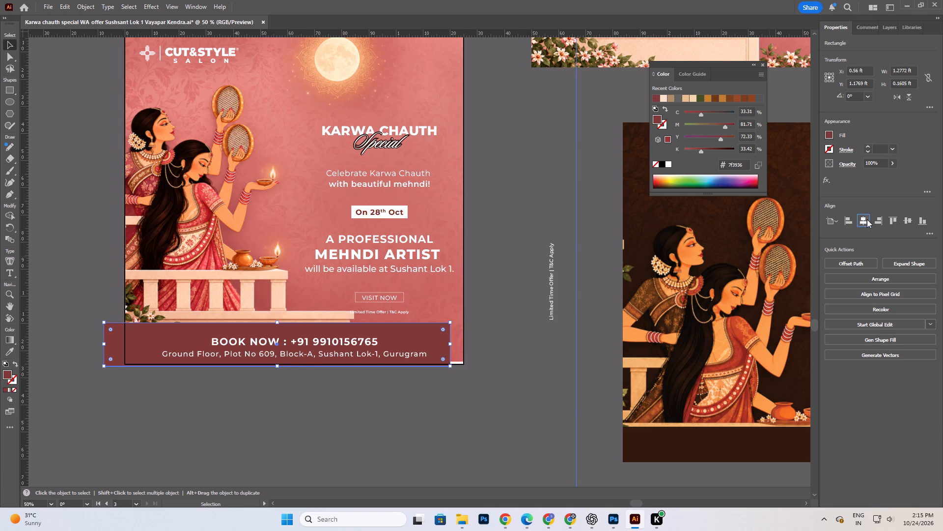
In Illustrator, align the maroon footer bar to the artboard's bottom edge.
left_click(917, 221)
left_click(563, 403)
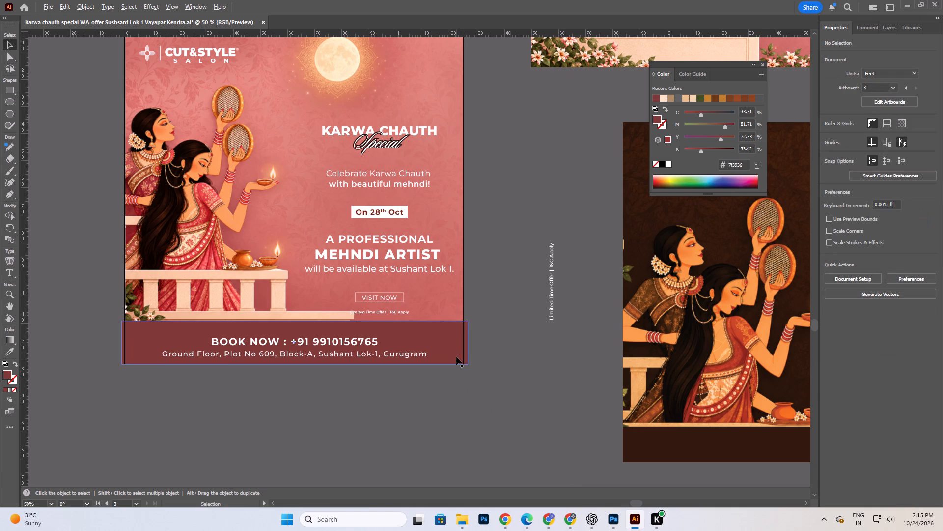
Narrow the maroon footer bar to about 1.25 ft wide and centre it horizontally on the artboard.
scroll(456, 357, "up", 1, "alt")
left_click(448, 334)
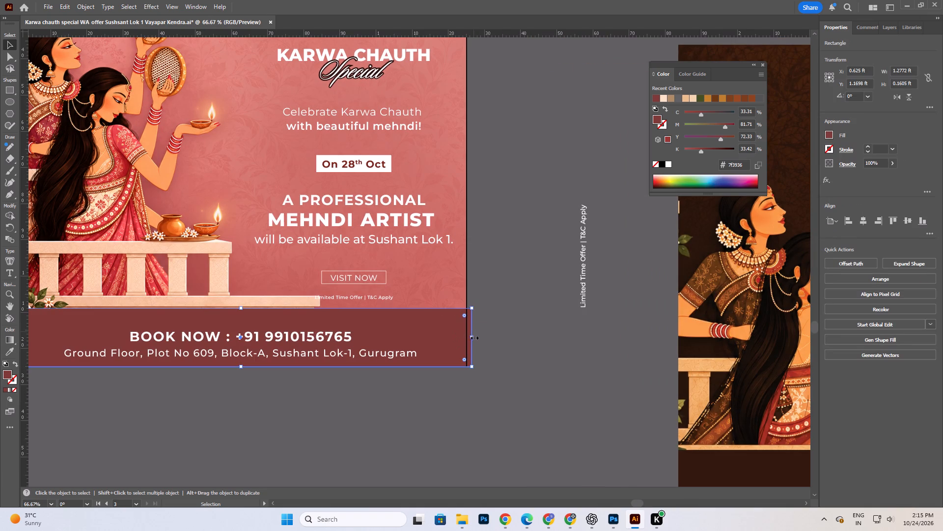
left_click_drag(473, 337, 462, 337)
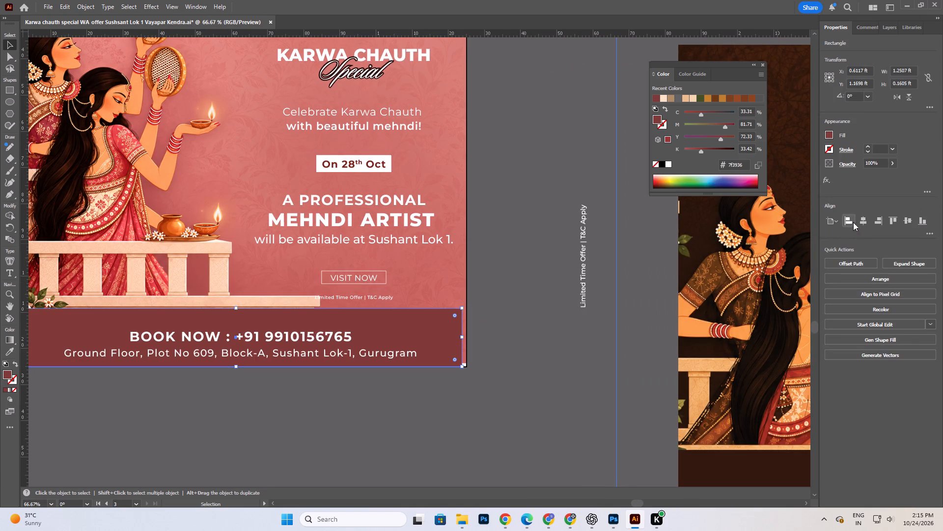
left_click(858, 221)
left_click(521, 352)
scroll(519, 353, "down", 1, "alt")
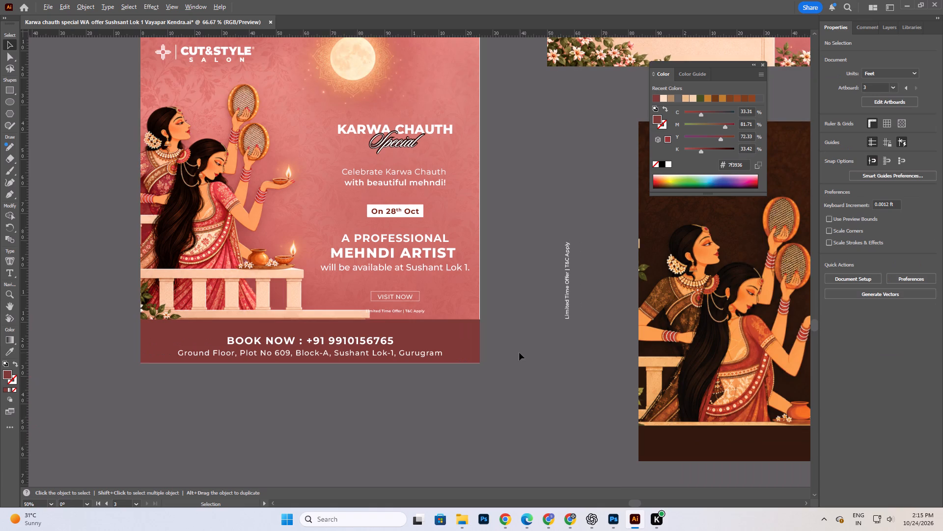
Reduce the maroon footer bar's height slightly by lowering its top edge.
left_click(417, 423)
left_click(407, 329)
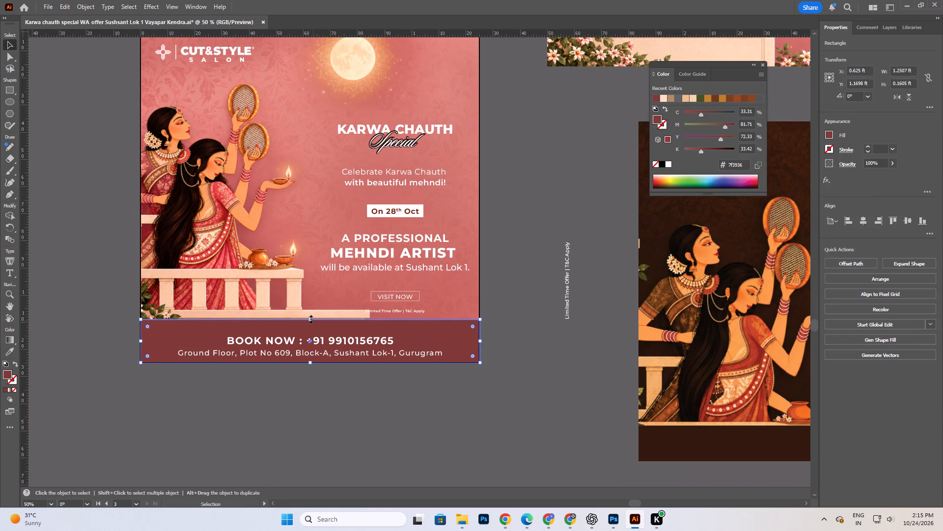
left_click_drag(310, 318, 309, 327)
left_click(378, 427)
Examine the illustration up close and the complete pink layout with its maroon footer bar.
scroll(378, 424, "up", 5)
scroll(266, 206, "up", 4, "alt")
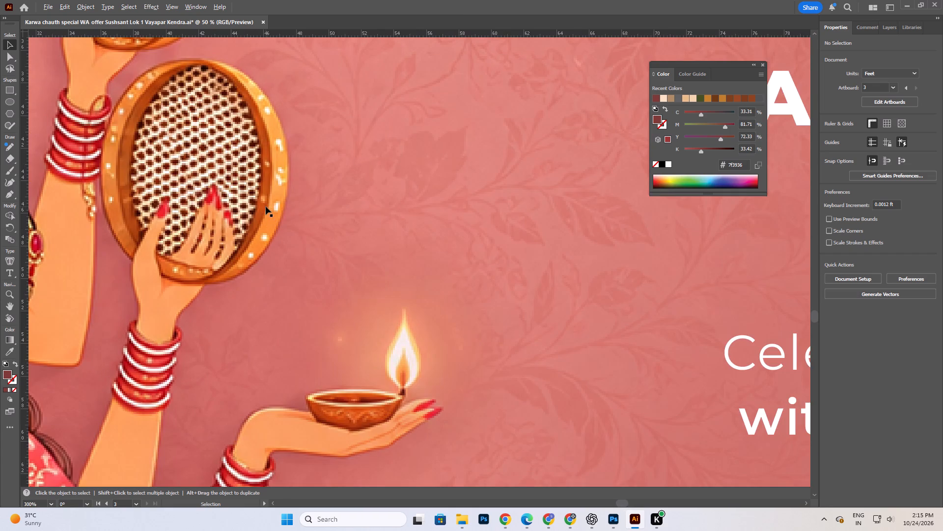
scroll(388, 203, "down", 2, "alt")
scroll(212, 255, "up", 2, "alt")
scroll(277, 205, "down", 4, "alt")
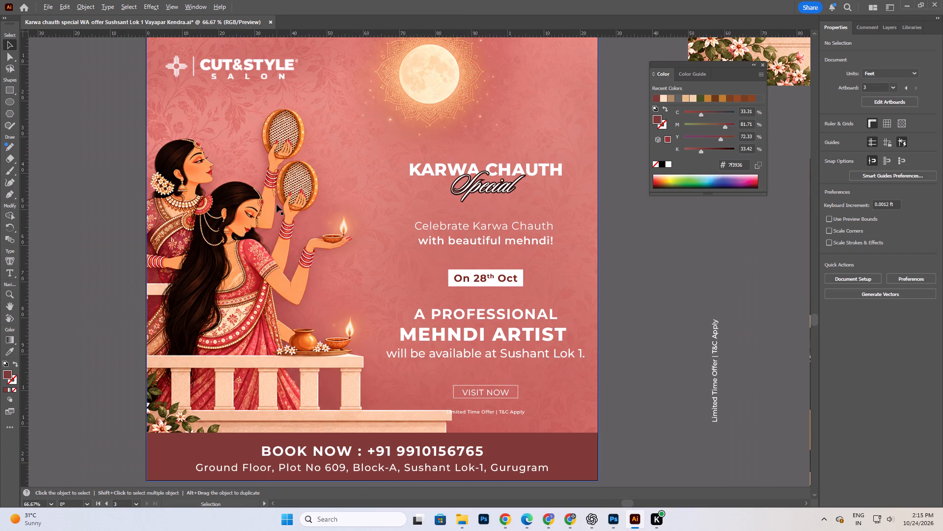
scroll(227, 200, "down", 2, "alt")
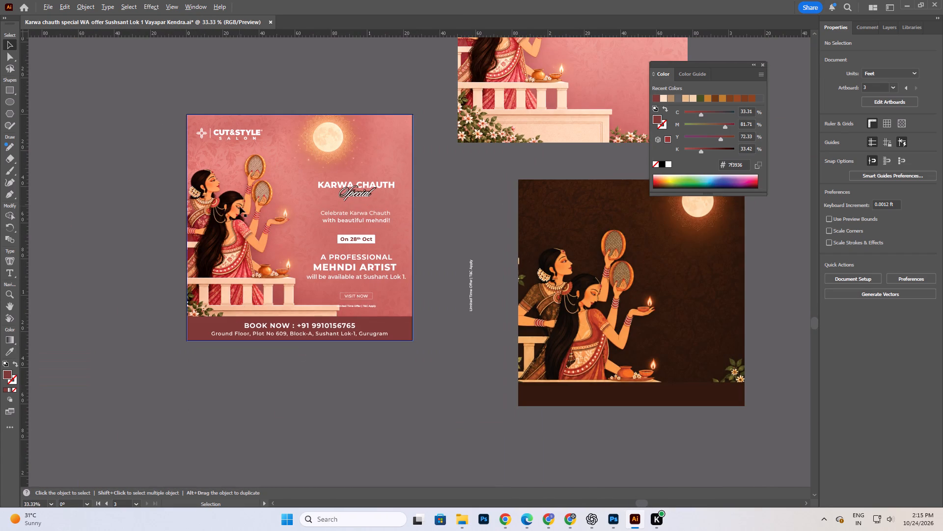
left_click(406, 376)
key("space")
key("space")
key("space")
key("space")
key("space")
key("space")
key("space")
key("space")
key("space")
left_click_drag(393, 302, 393, 307)
Move the Cut&Style Salon logo slightly closer to the artboard's upper-left corner.
scroll(219, 156, "up", 2)
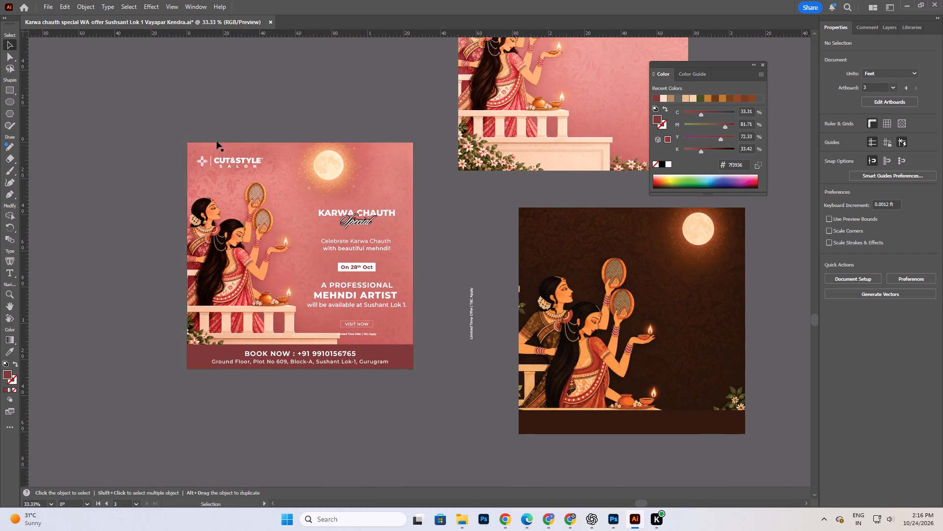
scroll(217, 141, "up", 2)
left_click_drag(260, 190, 256, 182)
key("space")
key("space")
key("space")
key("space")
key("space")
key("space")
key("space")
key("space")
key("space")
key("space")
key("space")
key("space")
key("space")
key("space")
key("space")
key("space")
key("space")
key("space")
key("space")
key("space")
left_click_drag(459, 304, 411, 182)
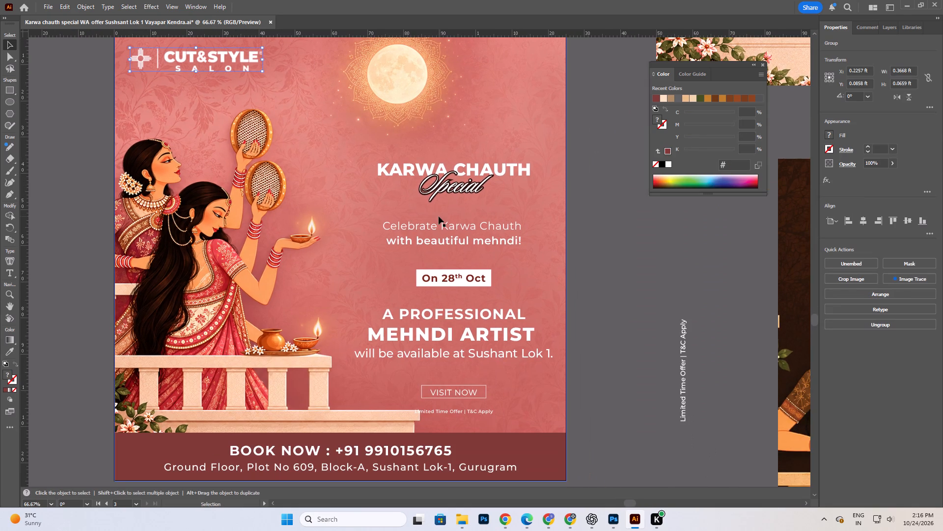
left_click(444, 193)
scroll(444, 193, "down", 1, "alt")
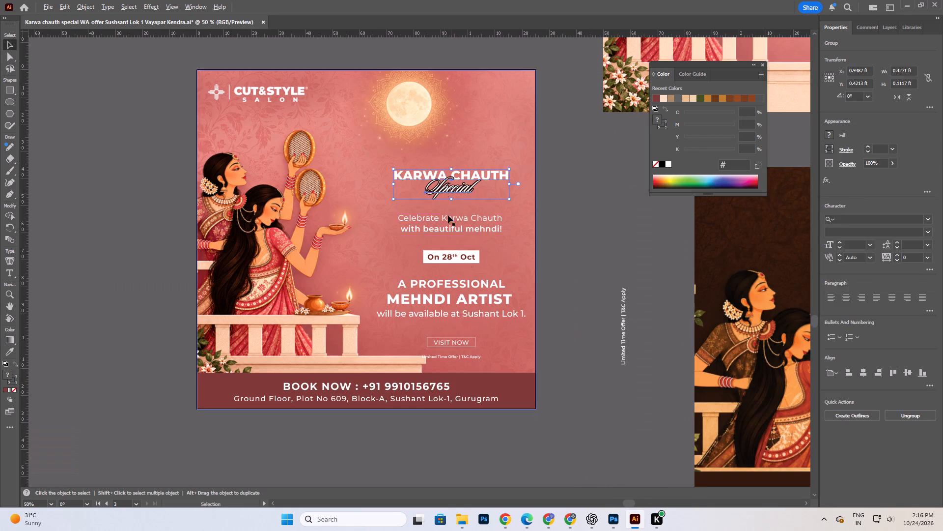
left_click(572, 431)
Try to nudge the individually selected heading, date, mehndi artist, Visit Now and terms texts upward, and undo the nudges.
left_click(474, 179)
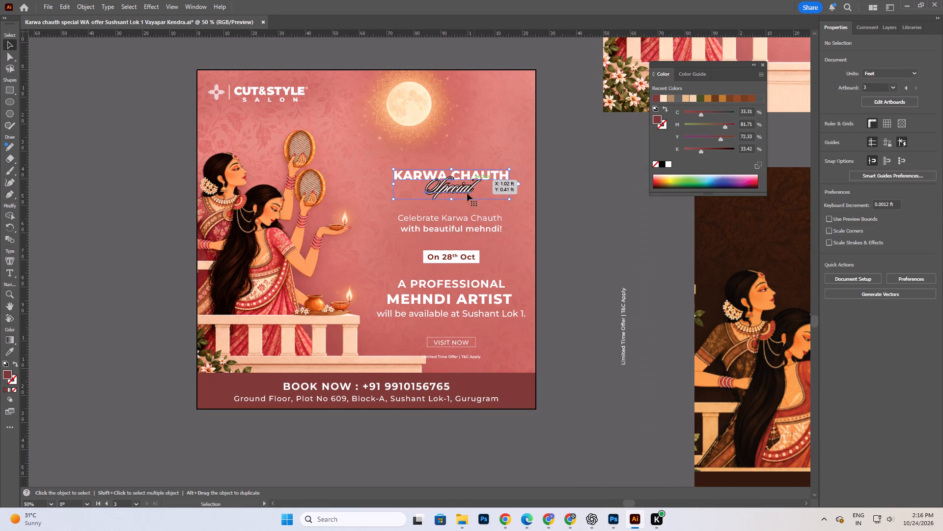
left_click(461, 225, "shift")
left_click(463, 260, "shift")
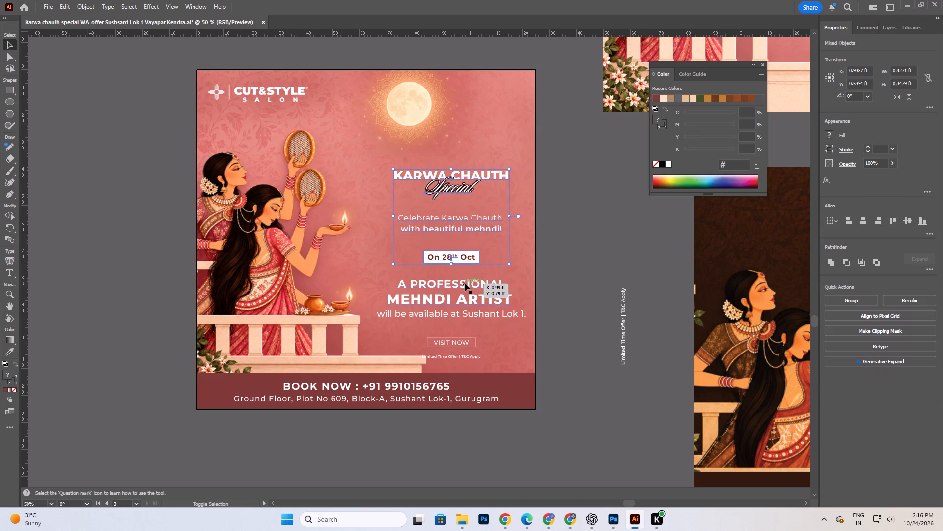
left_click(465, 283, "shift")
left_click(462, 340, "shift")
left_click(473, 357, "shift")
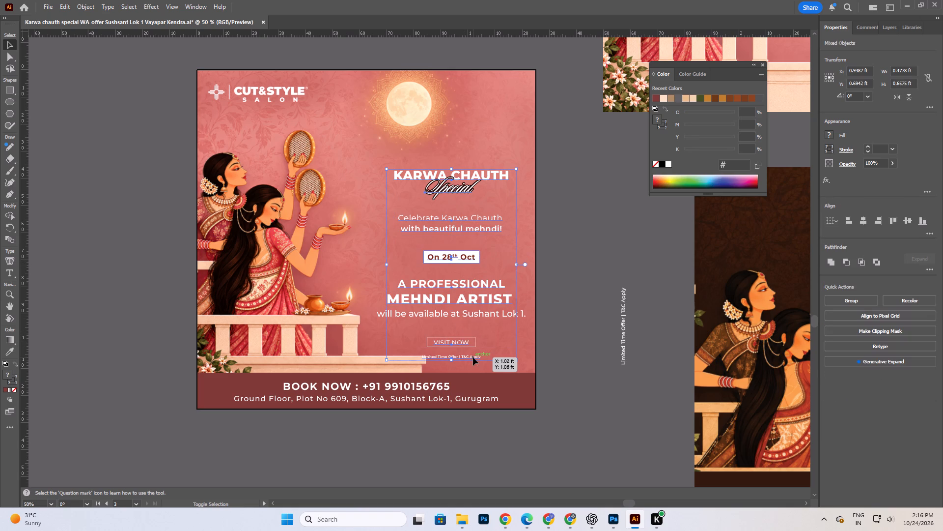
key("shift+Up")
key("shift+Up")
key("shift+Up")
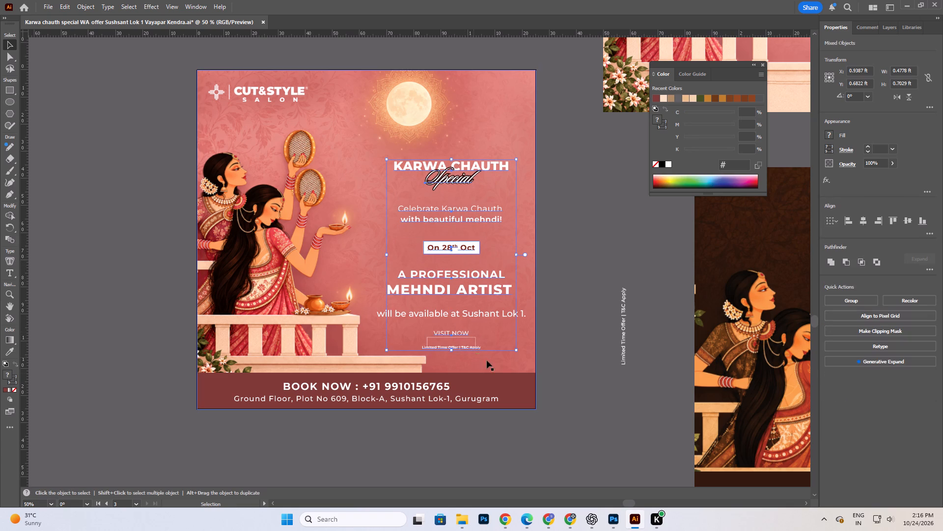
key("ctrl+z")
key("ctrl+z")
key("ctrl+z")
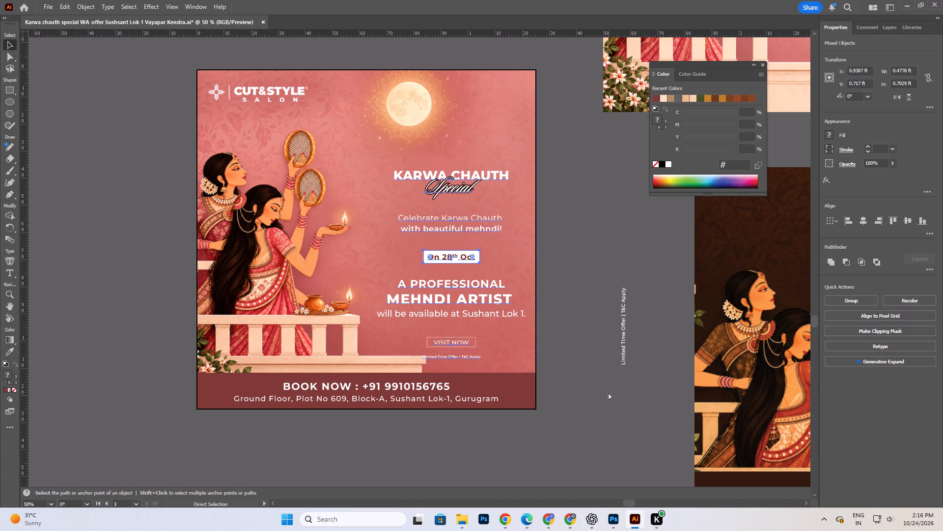
Move the whole offer text column, from the Karwa Chauth heading to the terms line, up about 0.035 ft without the background.
left_click(568, 381)
left_click_drag(557, 155, 404, 344)
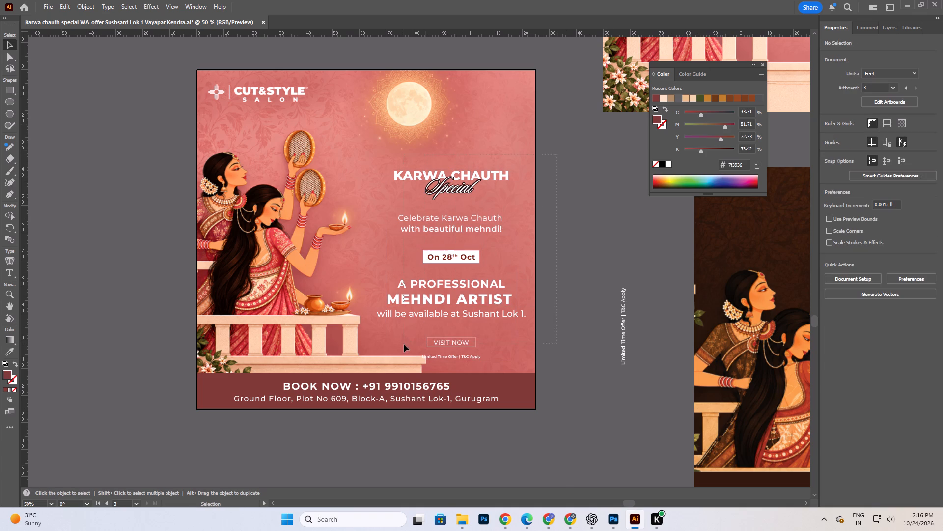
left_click_drag(404, 344, 406, 360)
left_click(529, 346, "shift")
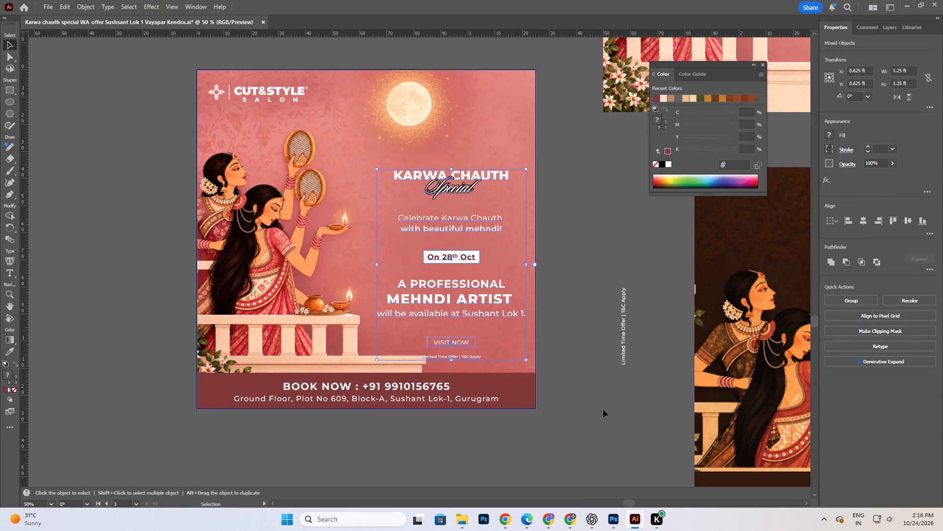
key("shift+Up")
key("shift+Up")
key("shift+Up")
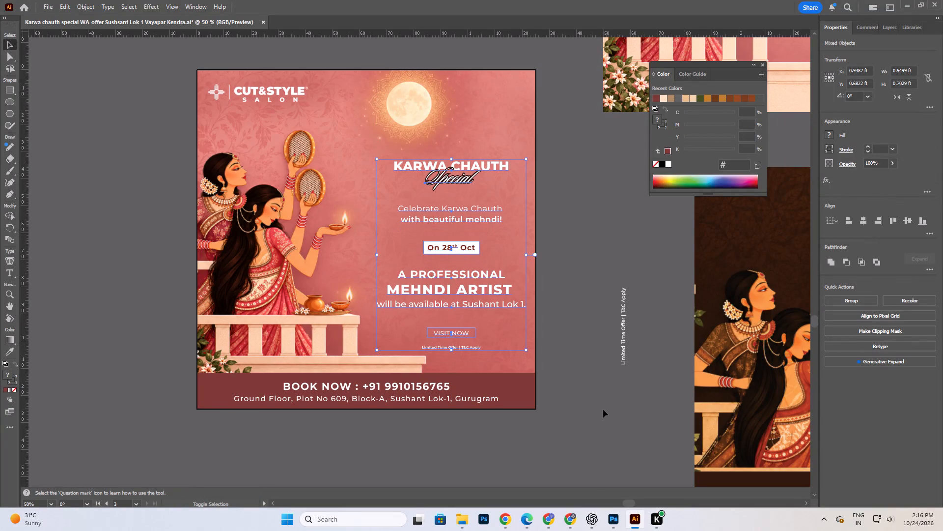
left_click(585, 408)
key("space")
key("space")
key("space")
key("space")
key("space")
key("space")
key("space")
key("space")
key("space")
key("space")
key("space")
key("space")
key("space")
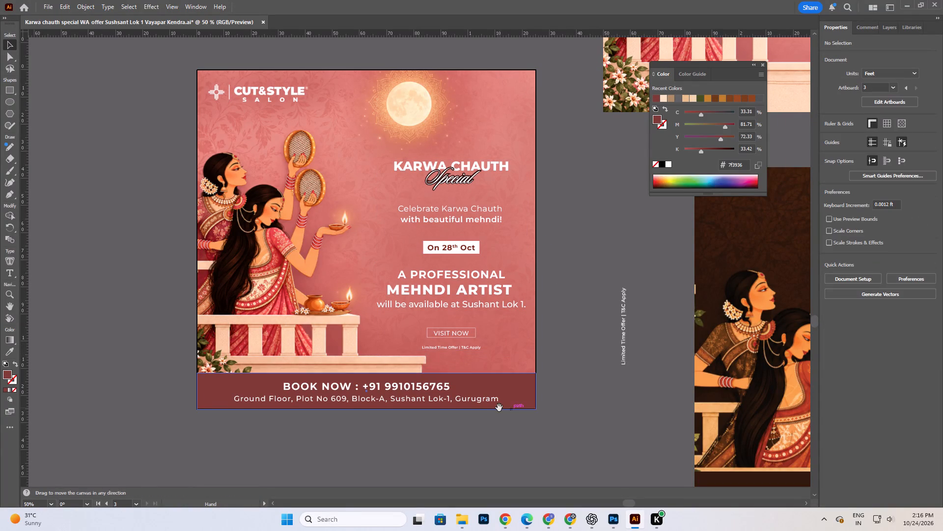
Move the "Limited Time Offer | T&C Apply" line to the pink artboard's lower-right corner above the footer bar and enlarge it to about 12.75 pt.
left_click_drag(499, 408, 490, 403)
left_click_drag(442, 343, 487, 358)
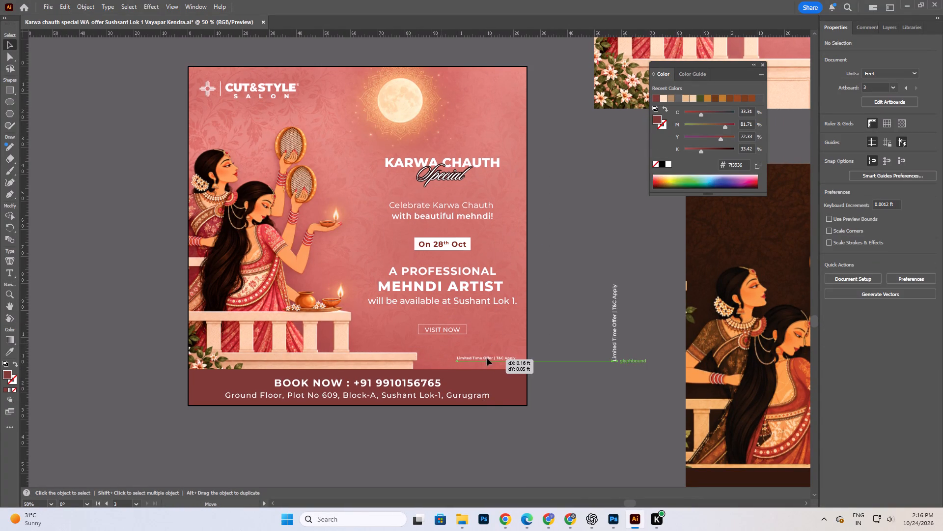
left_click_drag(487, 358, 487, 363)
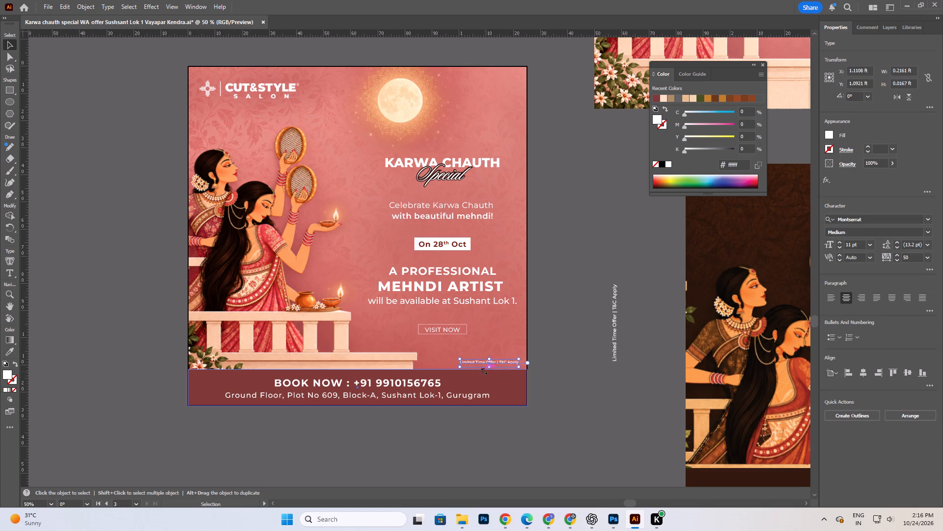
scroll(492, 374, "up", 4, "alt")
left_click_drag(362, 321, 355, 318, "alt+shift")
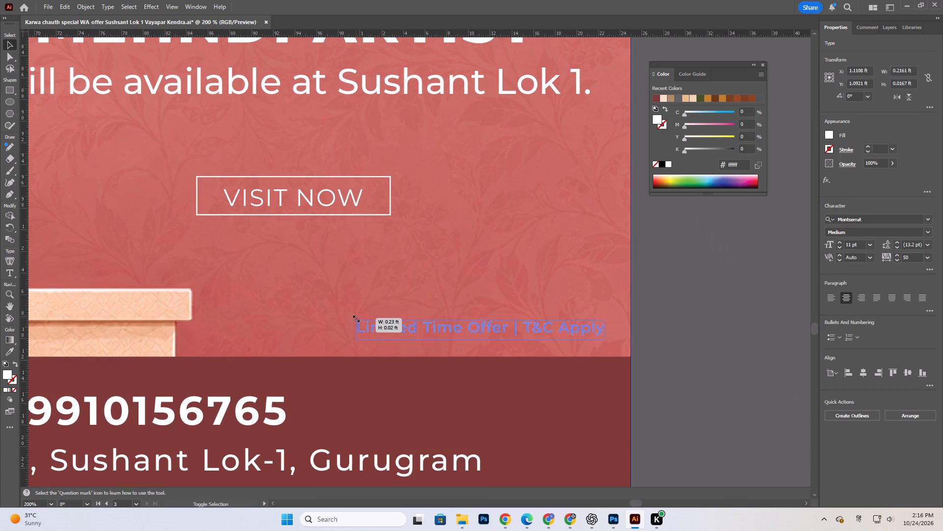
left_click_drag(355, 318, 344, 314, "alt+shift")
left_click_drag(516, 327, 505, 328)
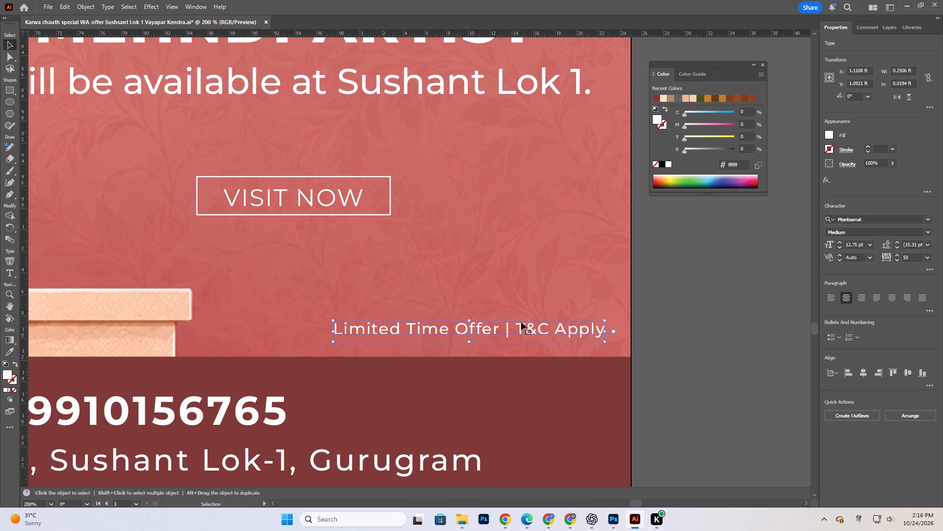
scroll(531, 325, "down", 5, "alt")
left_click(617, 350)
Save the Karwa Chauth special WA offer document.
key("space")
key("space")
key("space")
key("space")
key("space")
key("space")
key("space")
key("space")
key("space")
key("space")
key("space")
key("space")
key("space")
key("space")
key("space")
key("space")
left_click_drag(538, 316, 457, 330)
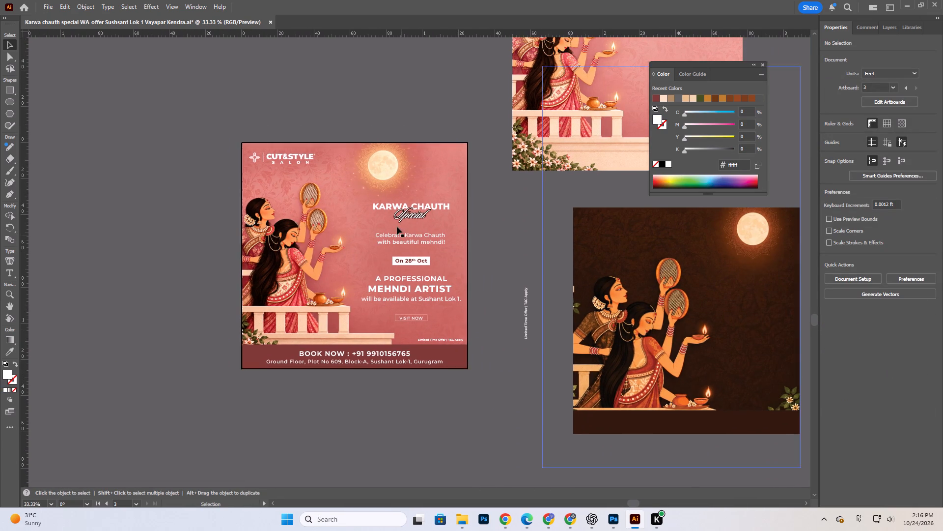
scroll(397, 227, "up", 1, "alt")
key("ctrl+s")
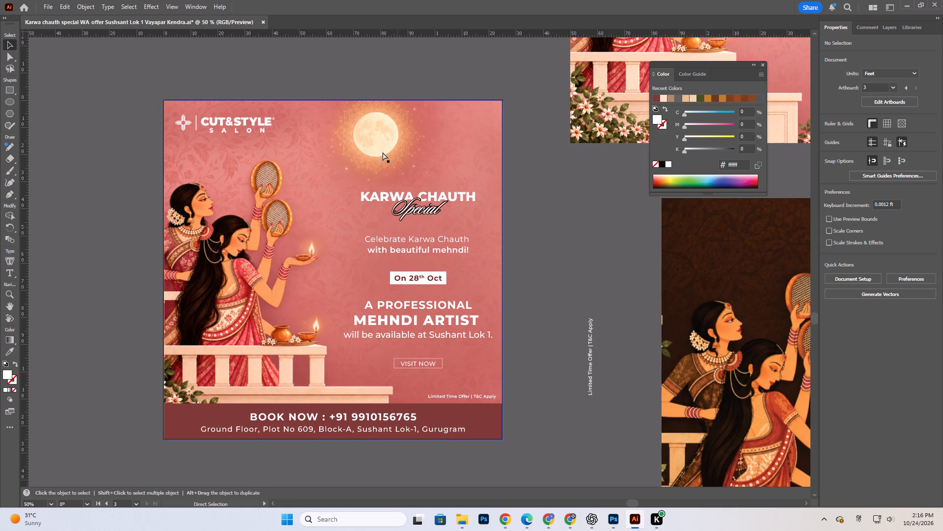
Examine the complete pink square layout and the neighbouring artwork on the canvas.
key("space")
key("space")
key("space")
key("space")
key("space")
key("space")
key("space")
key("space")
key("space")
key("space")
key("space")
key("space")
key("space")
key("space")
key("space")
key("space")
key("space")
key("space")
key("space")
key("space")
left_click_drag(556, 201, 541, 181)
left_click_drag(471, 355, 463, 316)
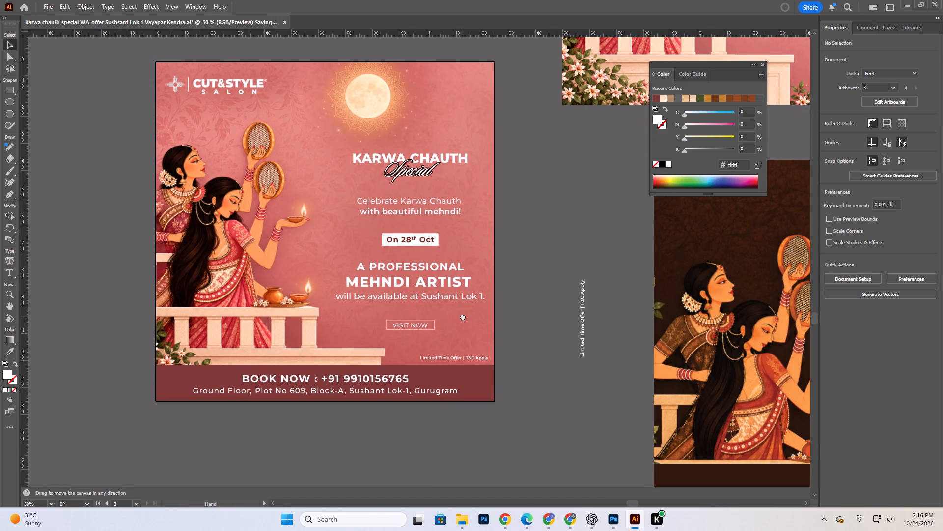
left_click_drag(463, 316, 454, 329)
left_click(553, 217)
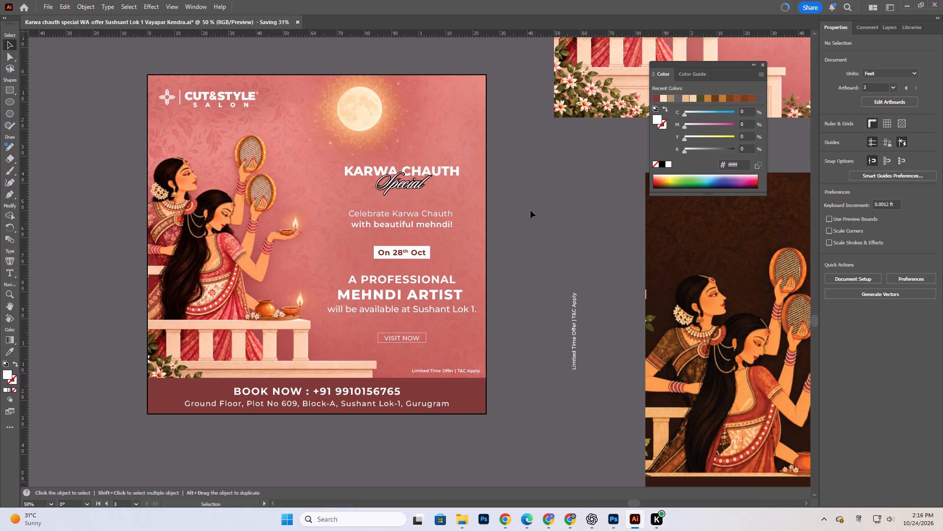
scroll(379, 308, "down", 3, "alt")
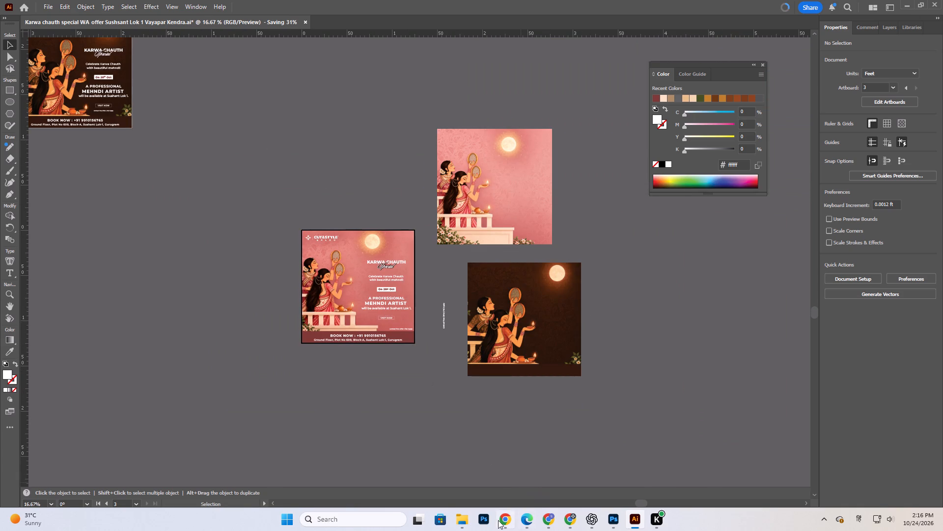
Switch to File Explorer and open the LOCATIONS folder.
left_click(460, 520)
left_click(27, 305)
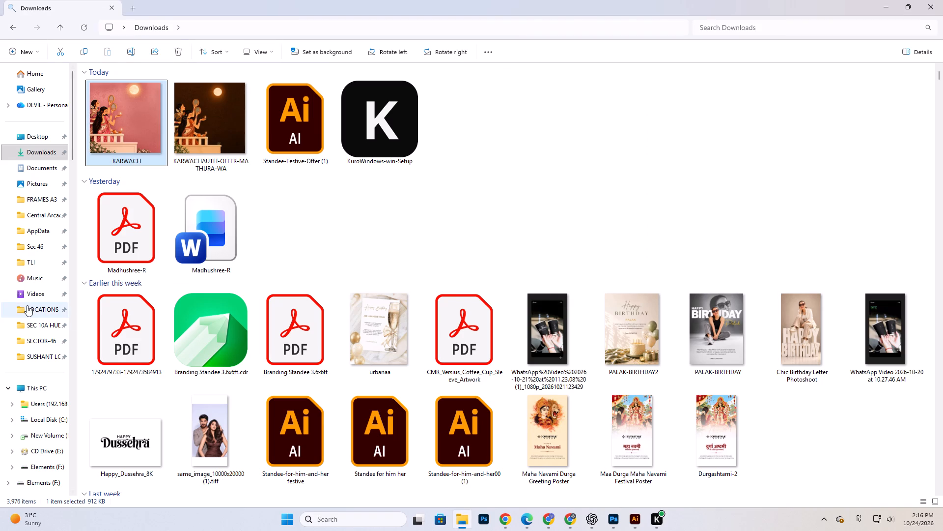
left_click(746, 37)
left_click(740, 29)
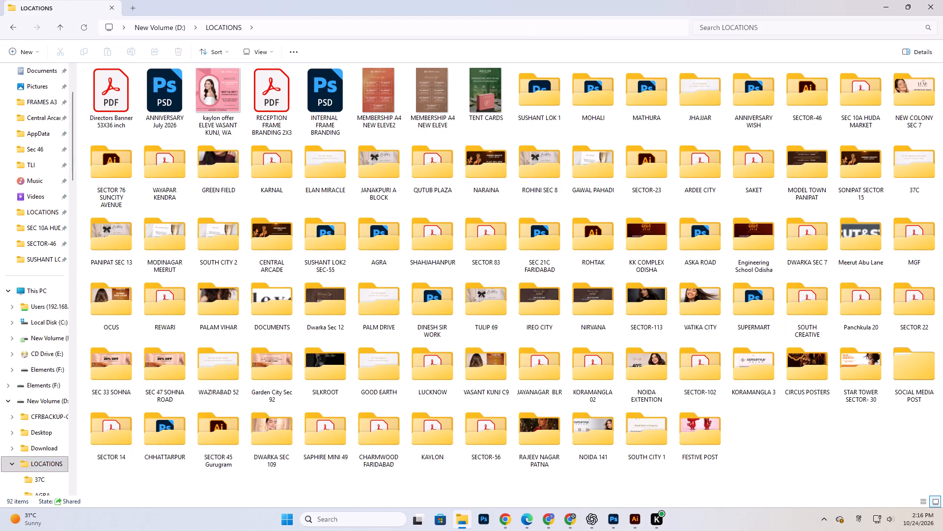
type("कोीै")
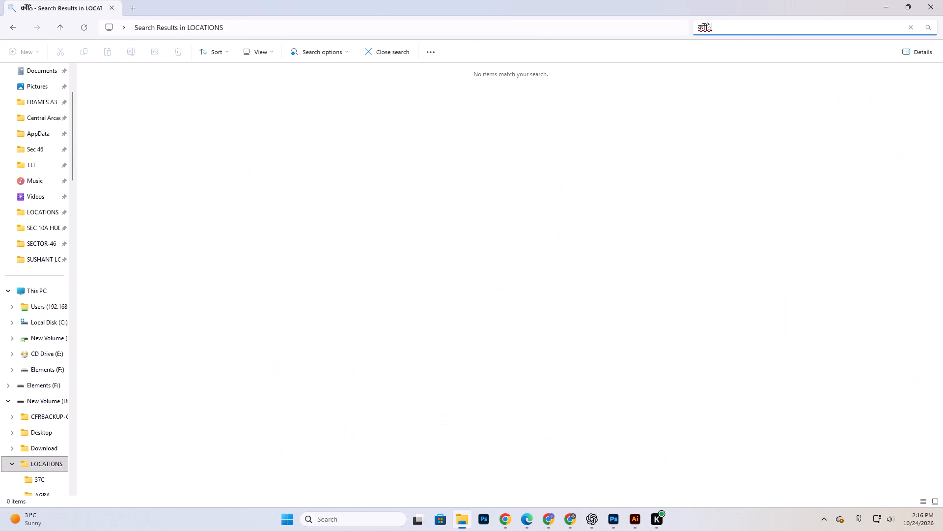
Switch the keyboard layout from Hindi to English (United States) with the English (India) keyboard.
left_click_drag(726, 28, 655, 40)
left_click(858, 521)
left_click(834, 385)
left_click(862, 529)
left_click(864, 530)
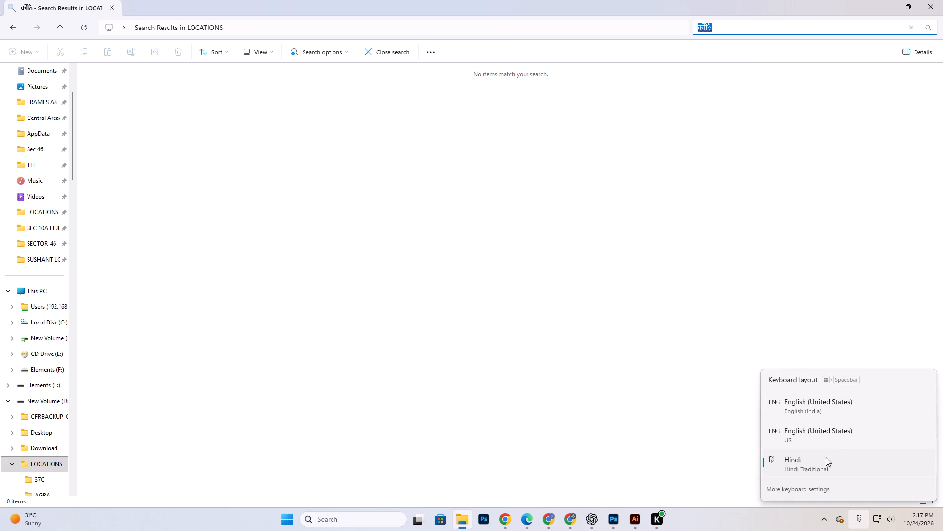
left_click(821, 401)
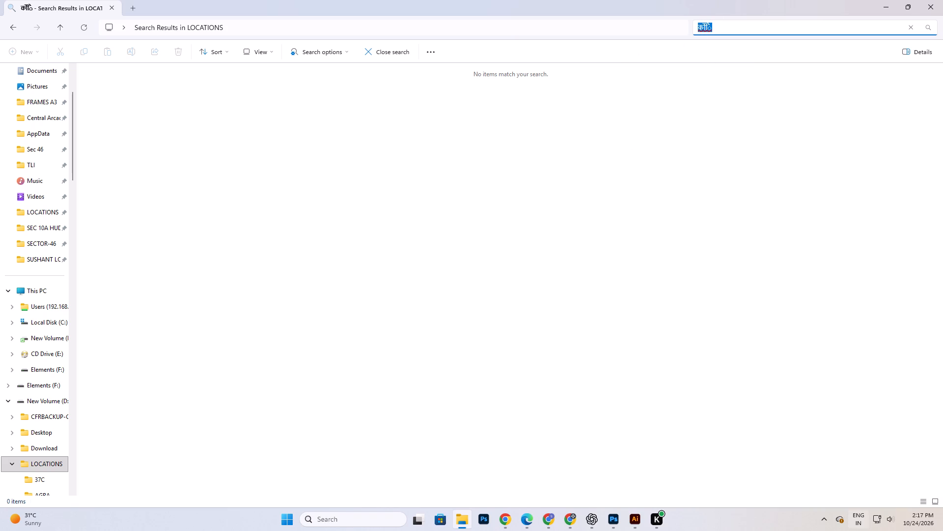
Search the LOCATIONS folder for "kar" and open the "karwa chauth Invite" Illustrator file.
type("kare")
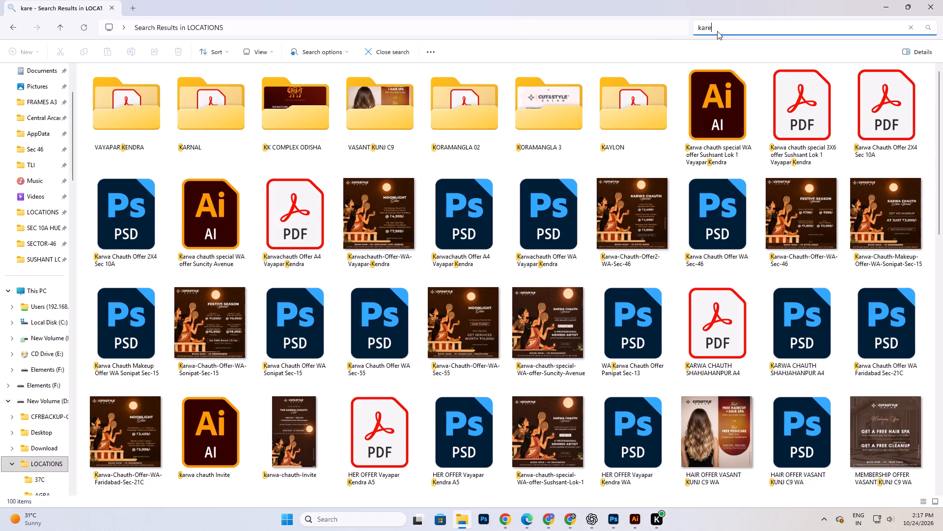
key("BackSpace")
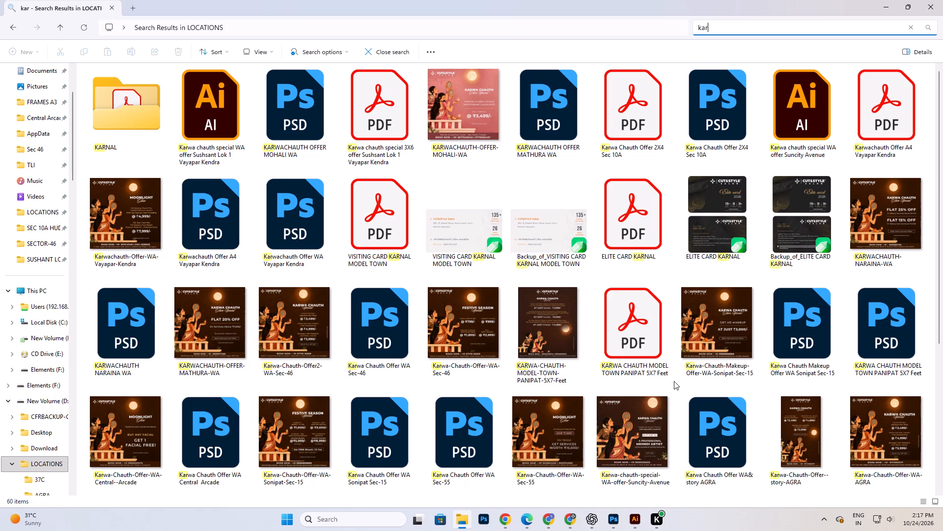
scroll(674, 381, "down", 1)
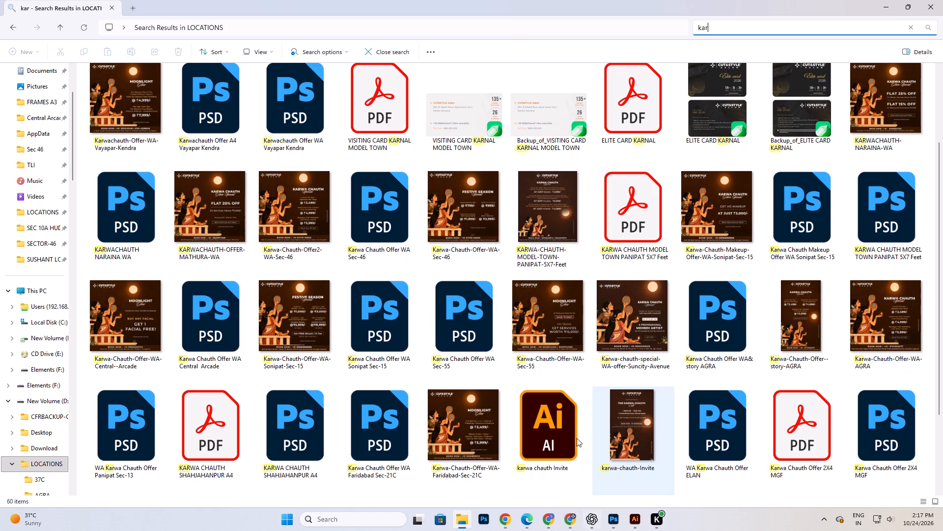
double_click(553, 434)
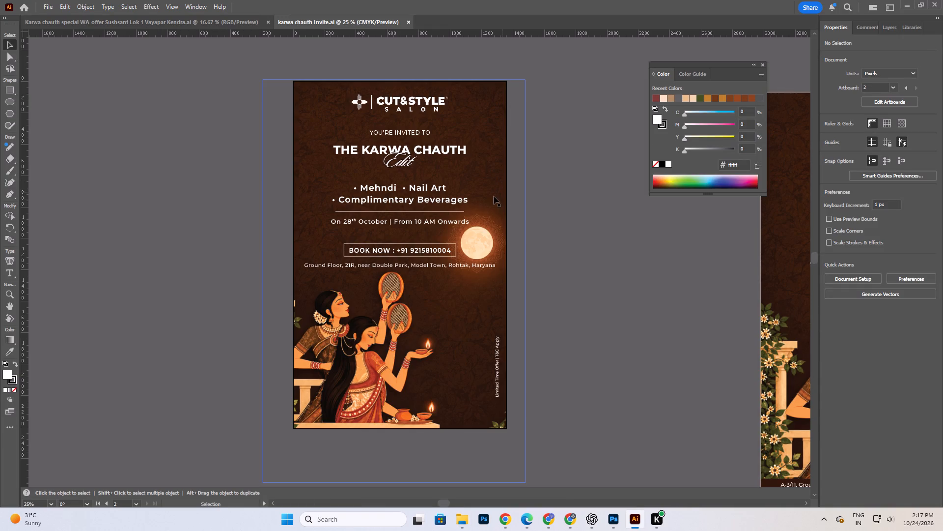
Examine the invite file's artboards and the Karwa Chauth Edit invitation's heading and event details up close.
scroll(347, 229, "down", 2, "alt")
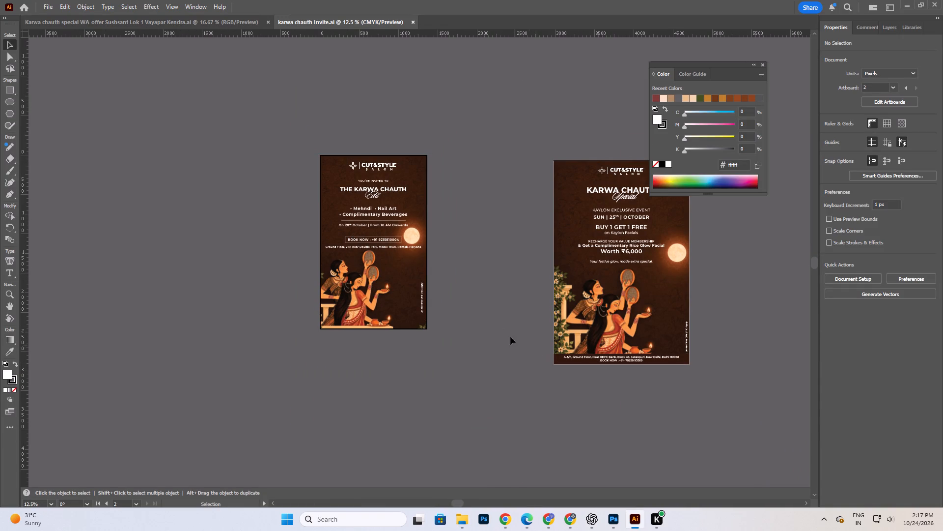
left_click(501, 332)
scroll(375, 243, "up", 3)
scroll(375, 243, "up", 4, "alt")
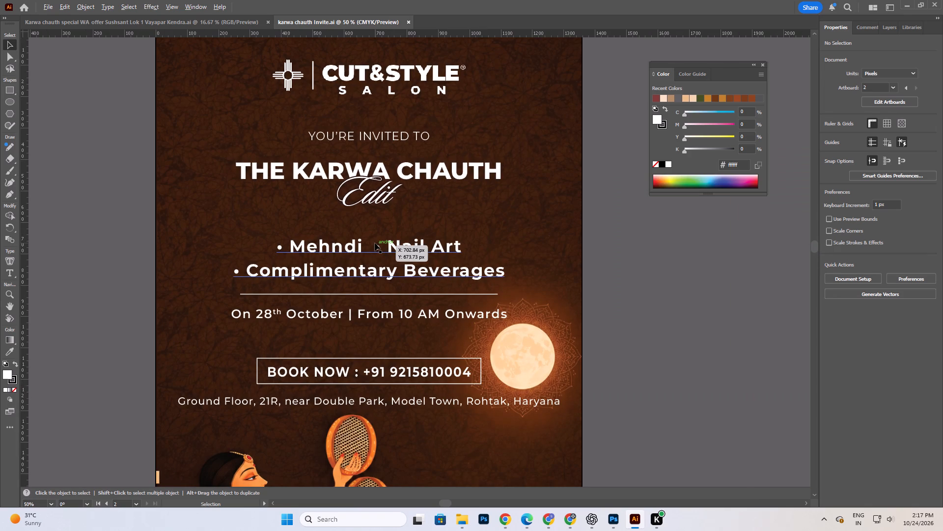
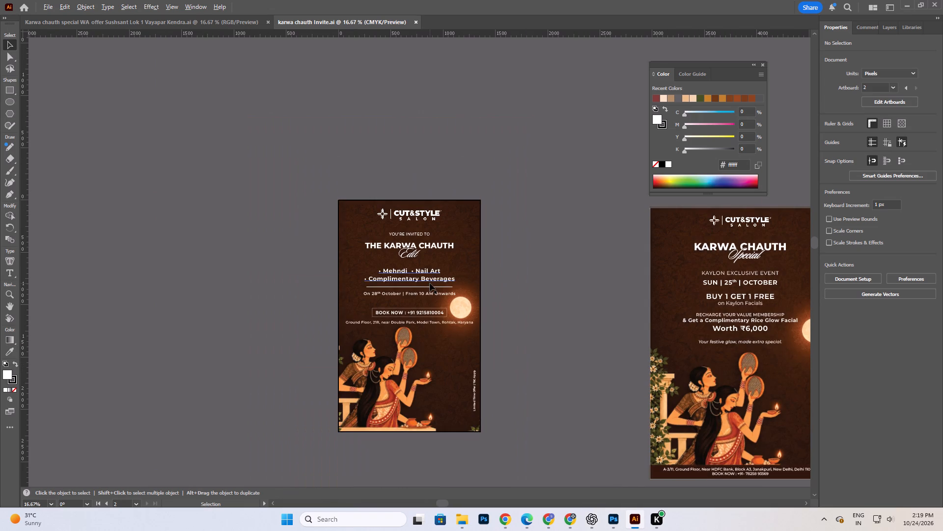
scroll(462, 283, "up", 1, "alt")
scroll(434, 192, "up", 2, "alt")
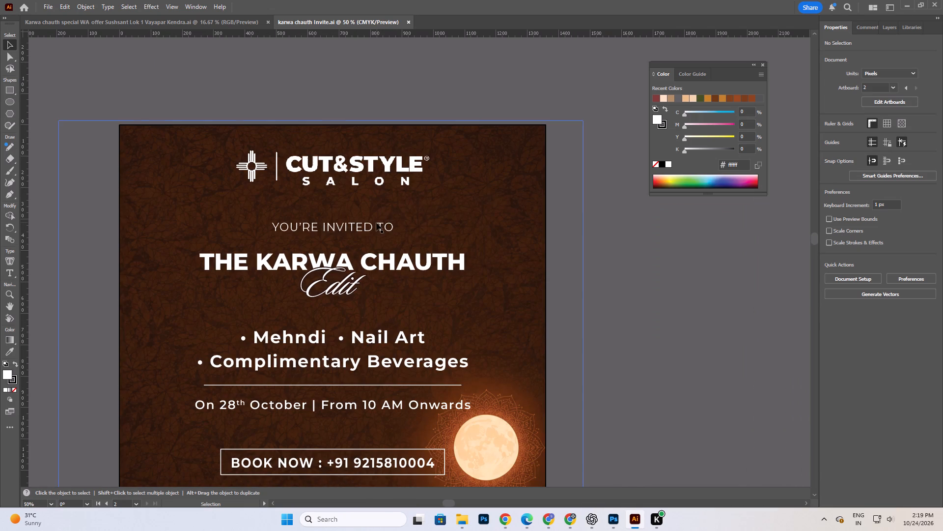
left_click(376, 223)
left_click(380, 262, "shift")
key("ctrl+c")
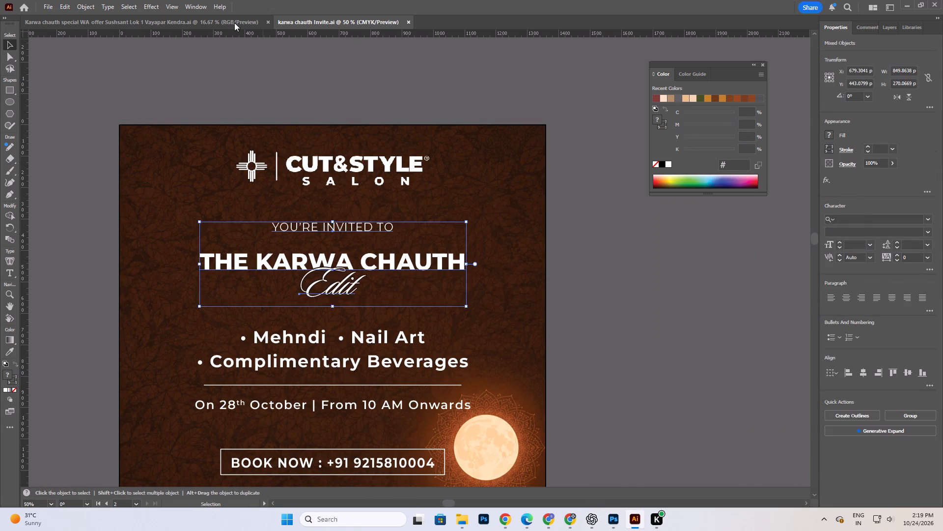
Paste the heading into the Sushant Lok 1 file, beside the pink square artboard, scaled down to about 0.54 ft wide.
left_click(218, 25)
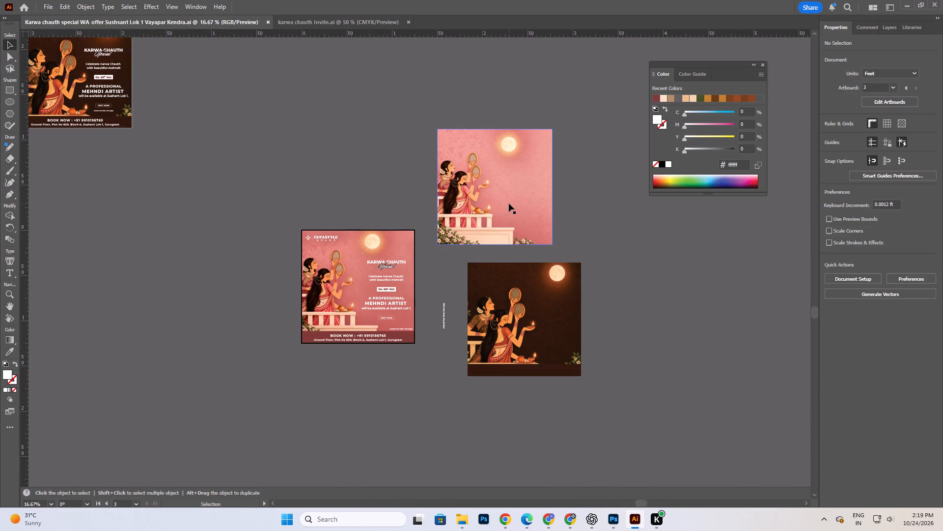
scroll(497, 163, "down", 3, "alt")
scroll(499, 269, "up", 2)
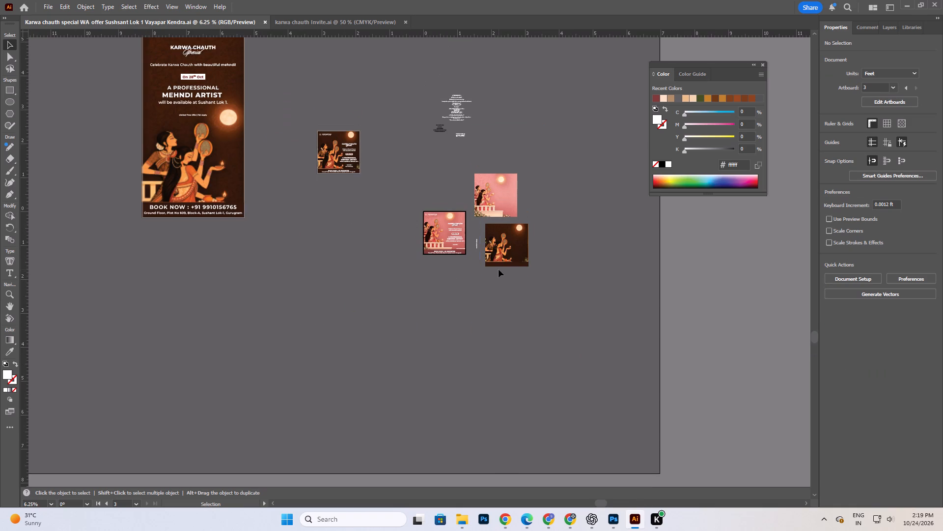
scroll(498, 271, "up", 1, "alt")
scroll(462, 217, "up", 4, "alt")
scroll(415, 215, "up", 2, "alt")
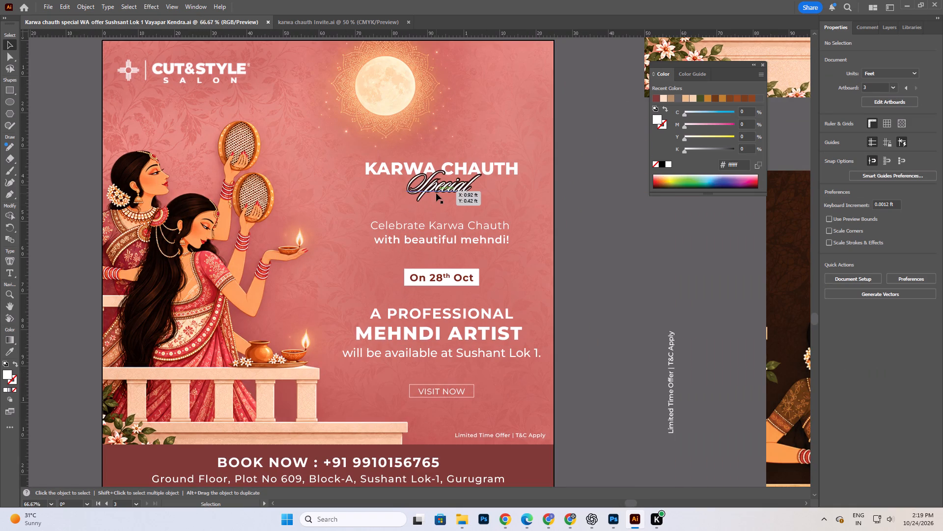
left_click(436, 193)
scroll(519, 179, "down", 2, "alt")
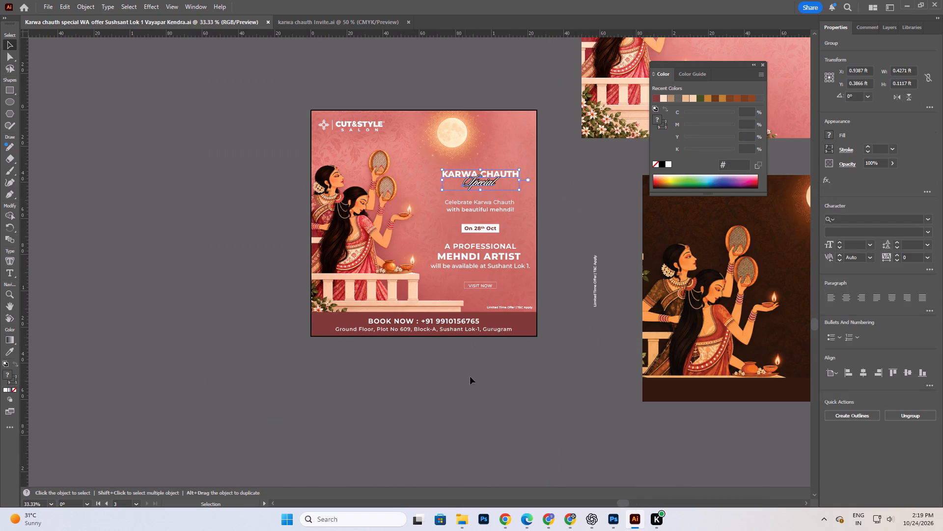
left_click(475, 390)
key("ctrl+v")
left_click_drag(416, 262, 399, 274)
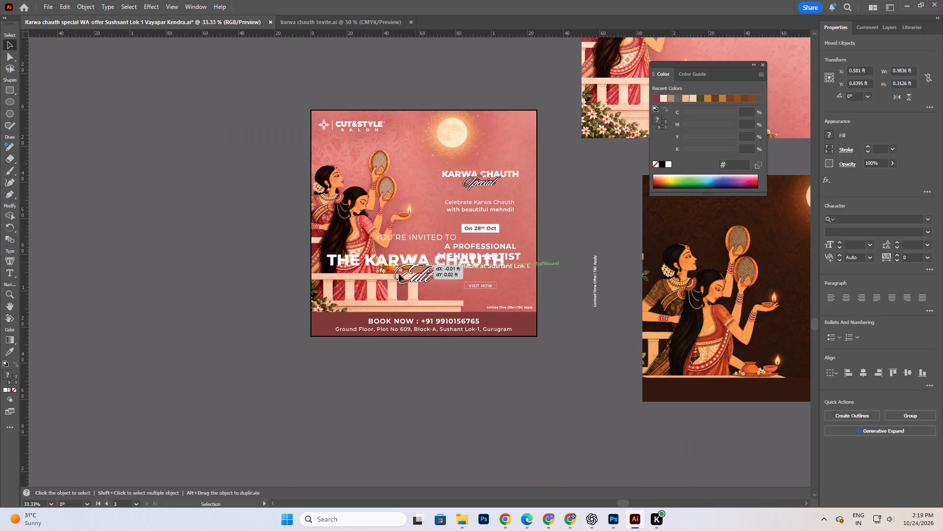
left_click_drag(399, 274, 156, 263)
left_click_drag(245, 292, 217, 280, "alt+shift")
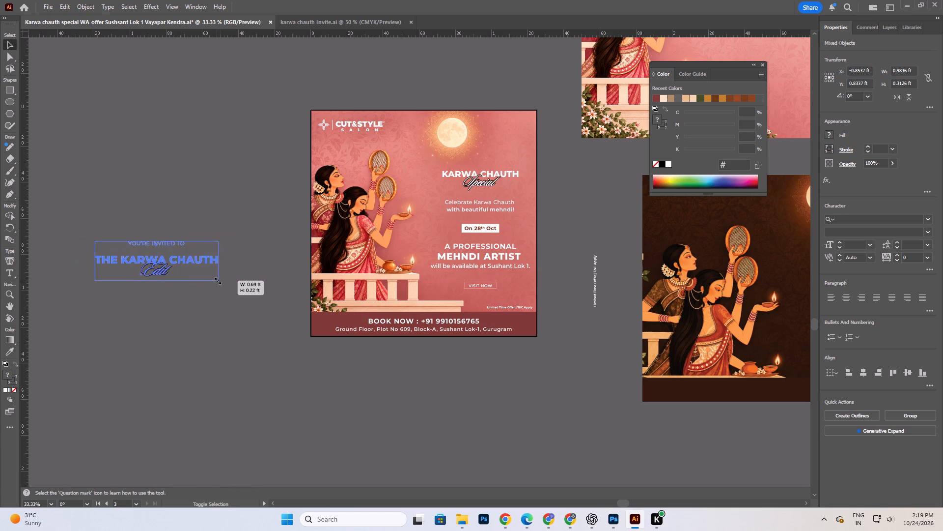
left_click_drag(217, 280, 207, 276, "alt+shift")
left_click(261, 323, "shift")
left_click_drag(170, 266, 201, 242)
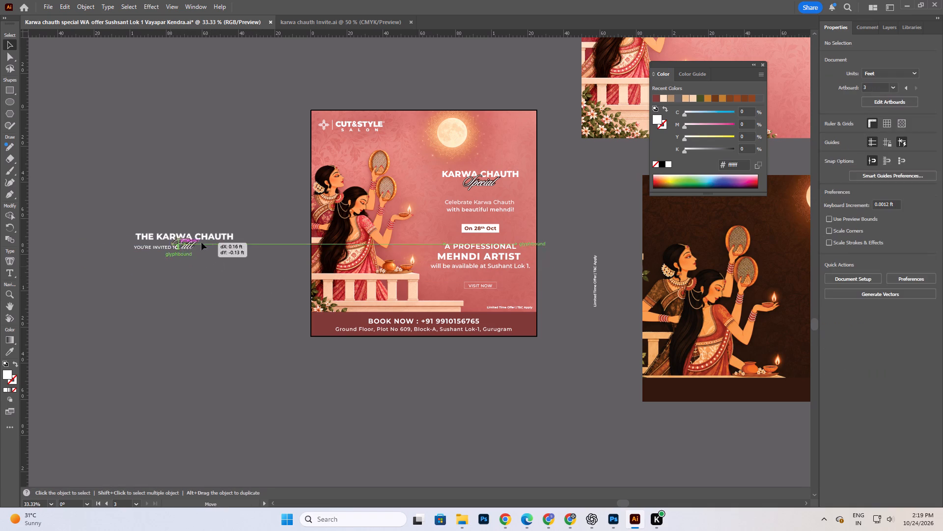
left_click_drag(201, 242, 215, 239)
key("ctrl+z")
Move the "KARWA CHAUTH Special" heading off the pink square creative onto the empty canvas beside it.
left_click_drag(140, 202, 163, 287)
left_click_drag(484, 175, 202, 335)
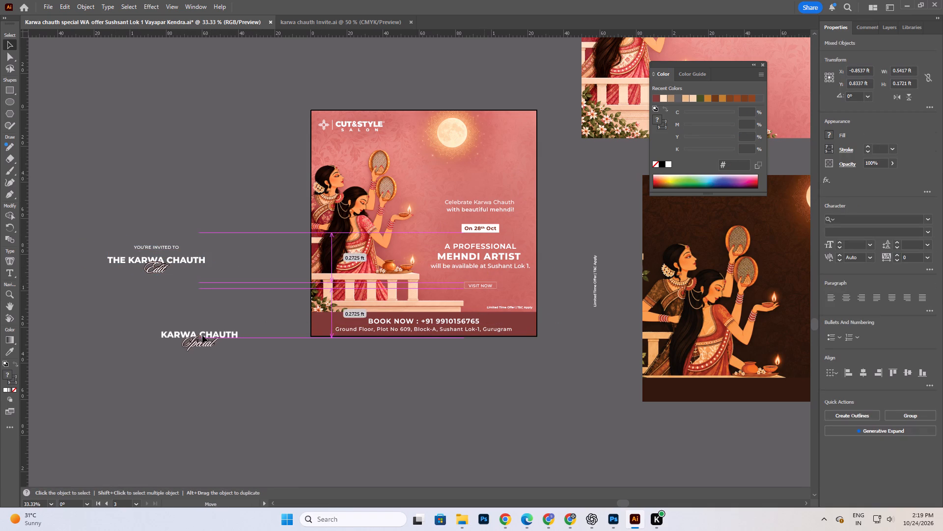
left_click_drag(202, 335, 201, 335)
left_click(155, 189)
Move the whole pasted invitation heading onto the pink creative, between the moon and "Celebrate Karwa Chauth", at about X 0.93 ft, Y 0.40 ft.
left_click_drag(152, 202, 156, 291)
left_click_drag(154, 257, 451, 157)
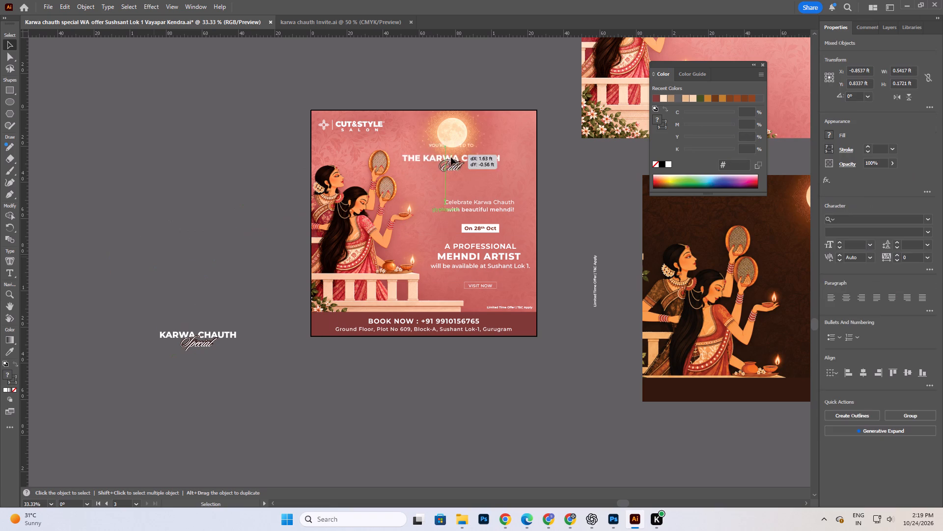
left_click_drag(451, 157, 476, 178)
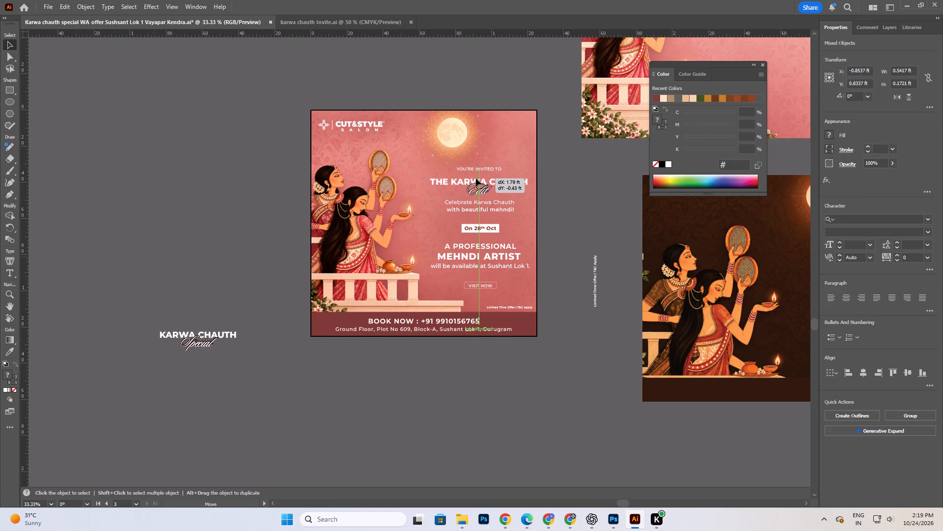
left_click_drag(476, 178, 476, 177)
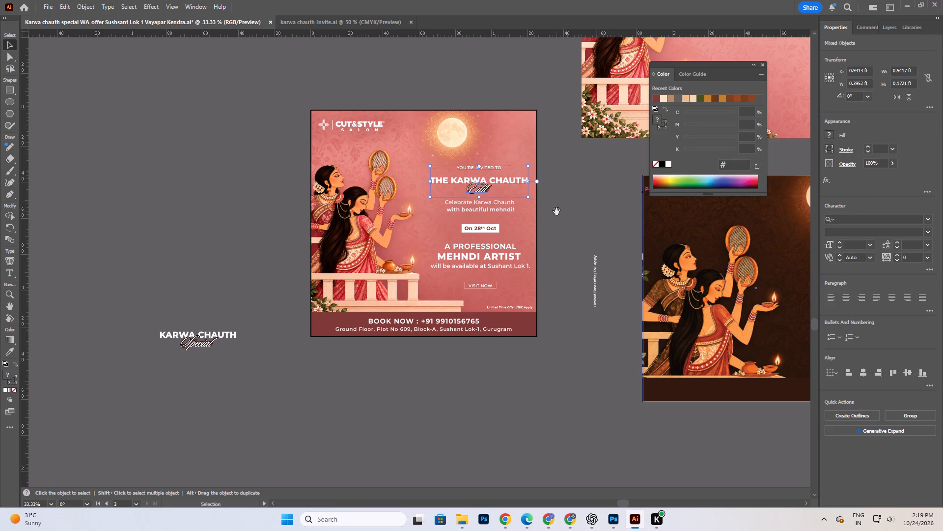
Shift the invitation heading slightly upward to about Y 0.39 ft, leaving more space above "Celebrate Karwa Chauth".
key("space")
key("space")
key("space")
key("space")
key("space")
key("space")
key("space")
key("space")
key("space")
left_click_drag(476, 250, 454, 252)
scroll(504, 236, "up", 1)
scroll(493, 162, "up", 2, "alt")
scroll(442, 207, "up", 1, "alt")
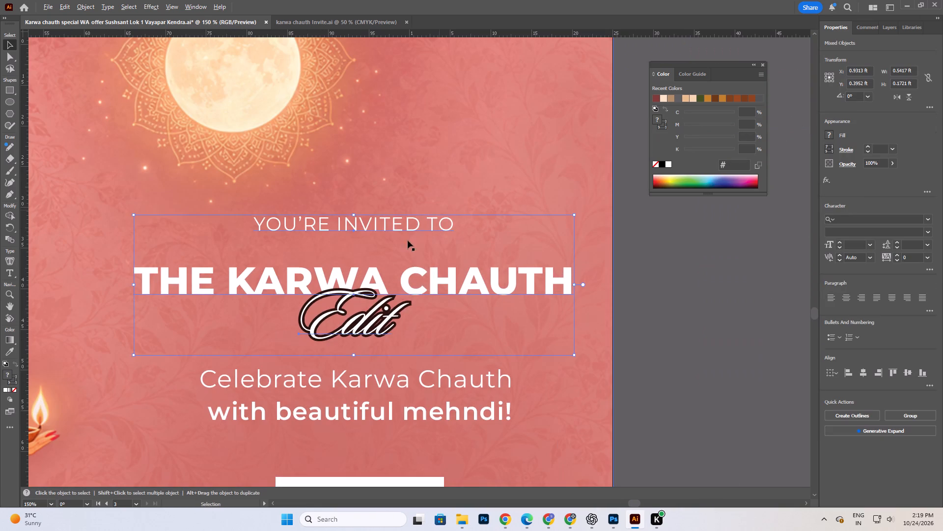
left_click_drag(377, 297, 375, 290)
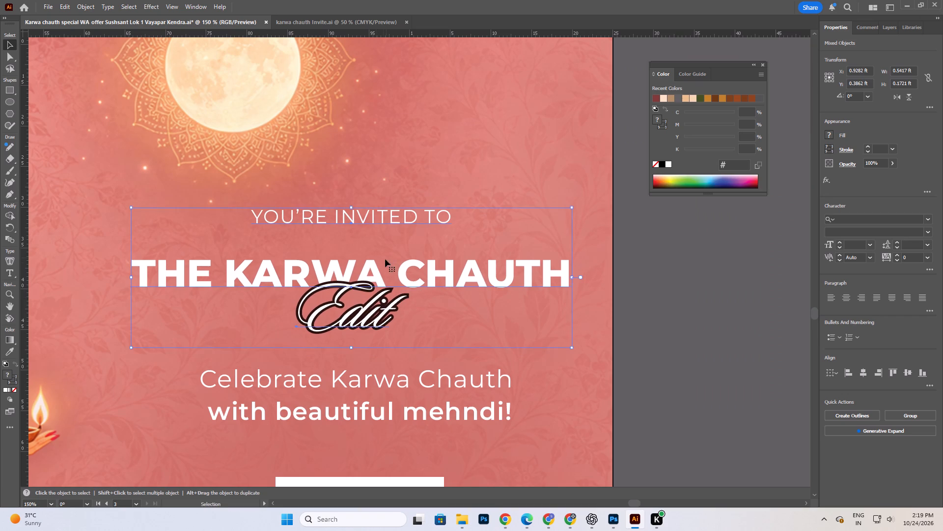
scroll(412, 230, "down", 3, "alt")
scroll(451, 280, "down", 4)
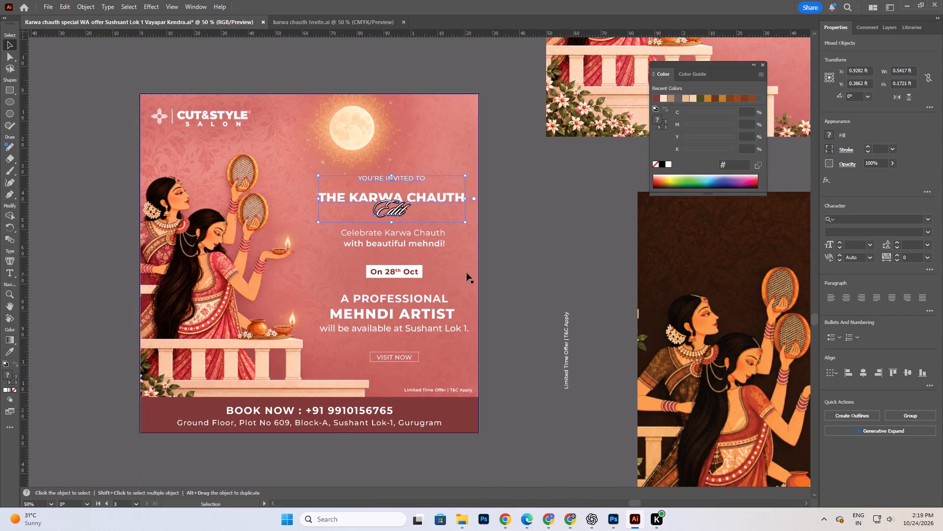
left_click(534, 237)
Isolate the "Edit" lettering in the pink creative's heading and shift its white copy slightly right, off the dark outlined copy behind it.
scroll(383, 216, "up", 1, "alt")
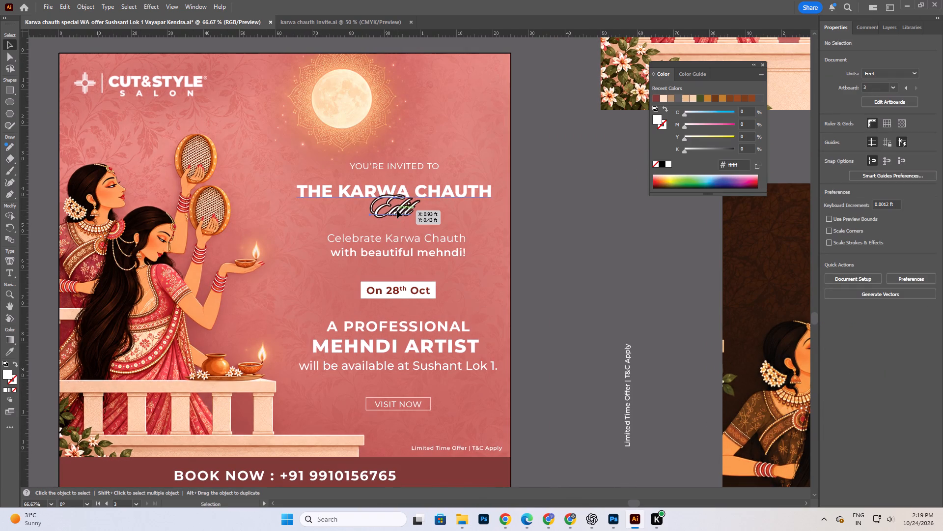
left_click(397, 210)
double_click(397, 210)
left_click(397, 210)
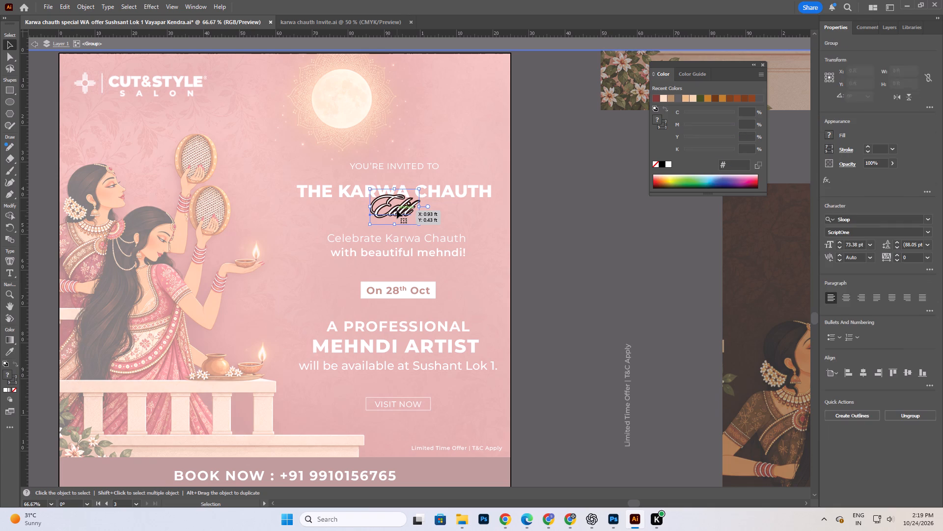
left_click(397, 210)
left_click(397, 210)
scroll(390, 204, "up", 4, "alt")
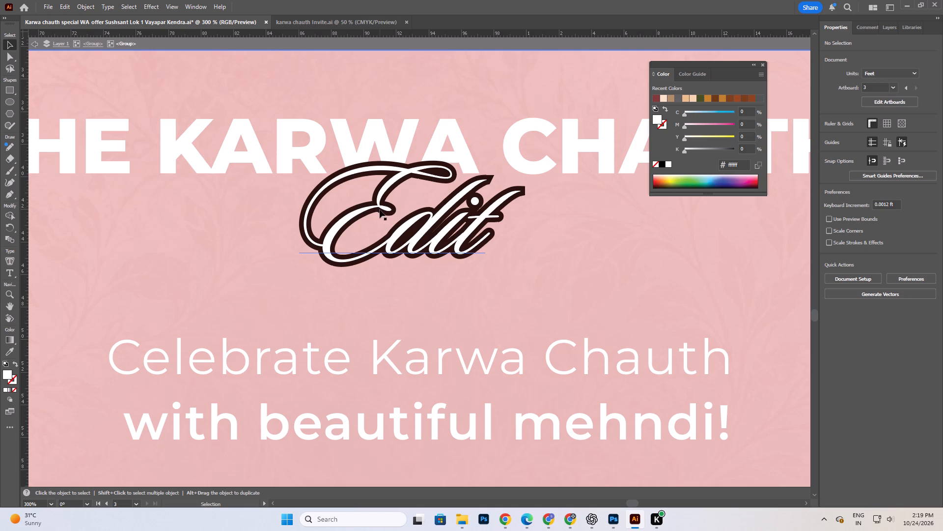
left_click_drag(379, 210, 389, 212)
key("ctrl+z")
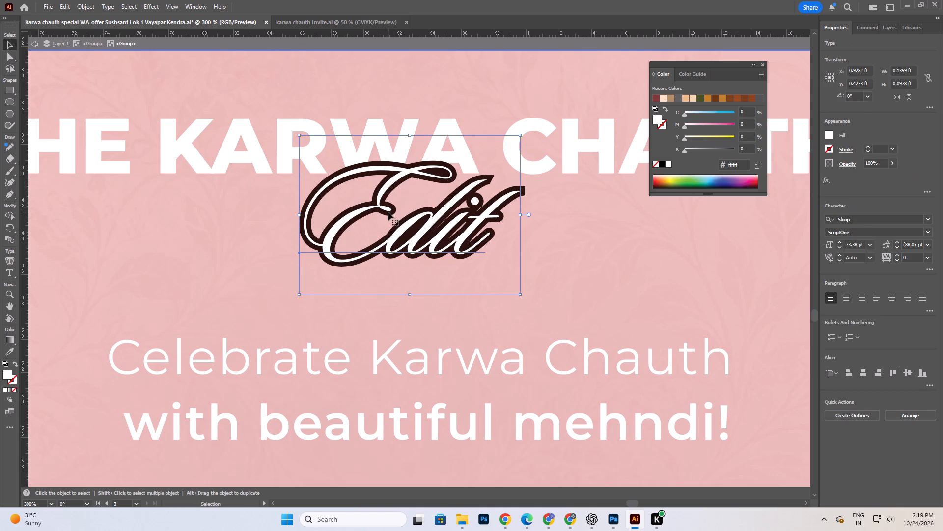
left_click(247, 204)
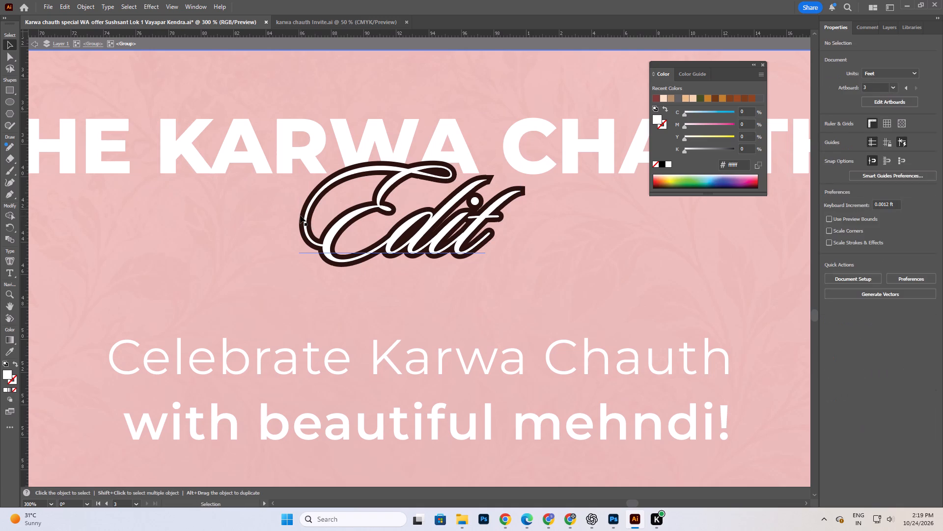
left_click(300, 215)
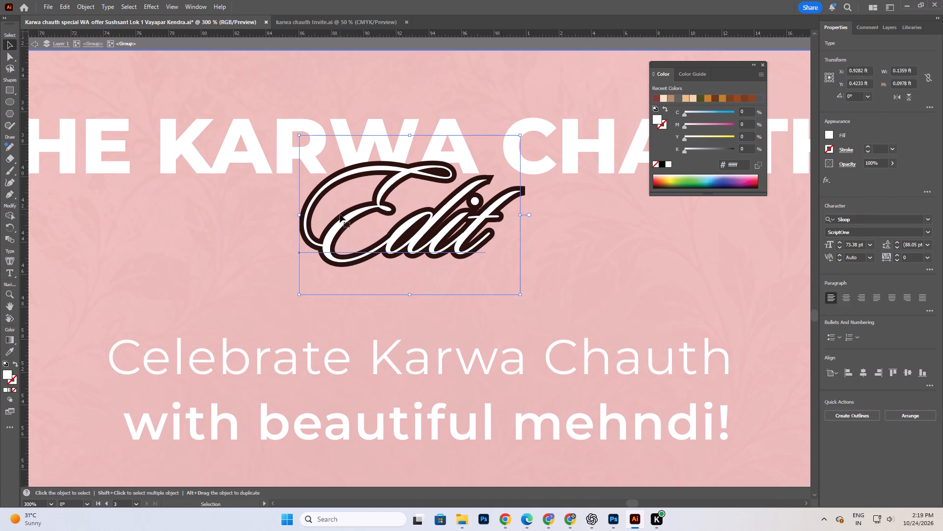
left_click_drag(347, 216, 362, 218)
Recolour the dark back copy of "Edit" with the background pink (d4786f) sampled from the creative beside the lettering.
left_click(300, 226)
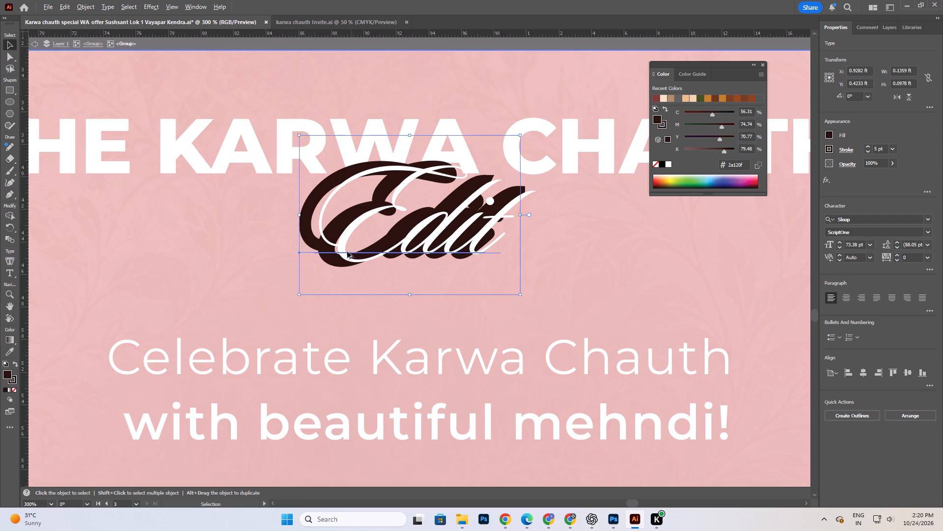
scroll(346, 253, "down", 6, "alt")
scroll(375, 278, "down", 3)
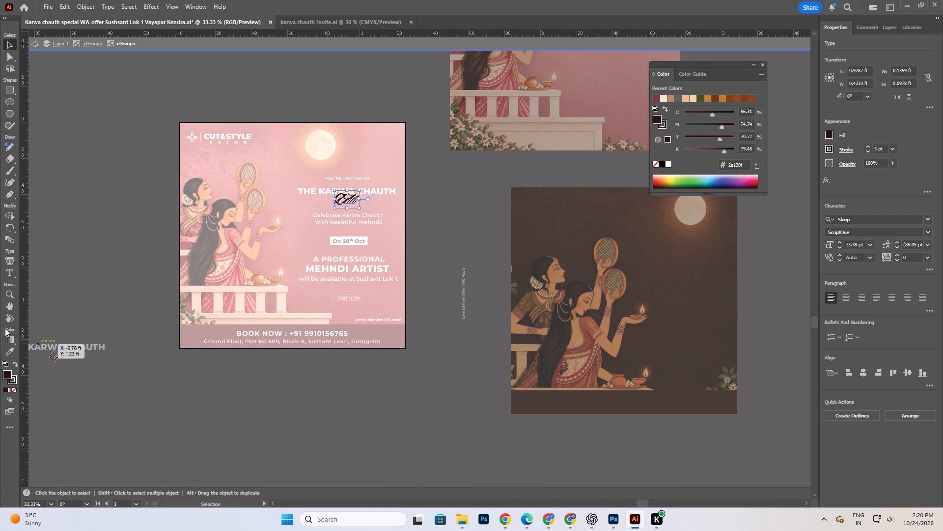
left_click(9, 353)
scroll(278, 226, "up", 3, "alt")
left_click(374, 177)
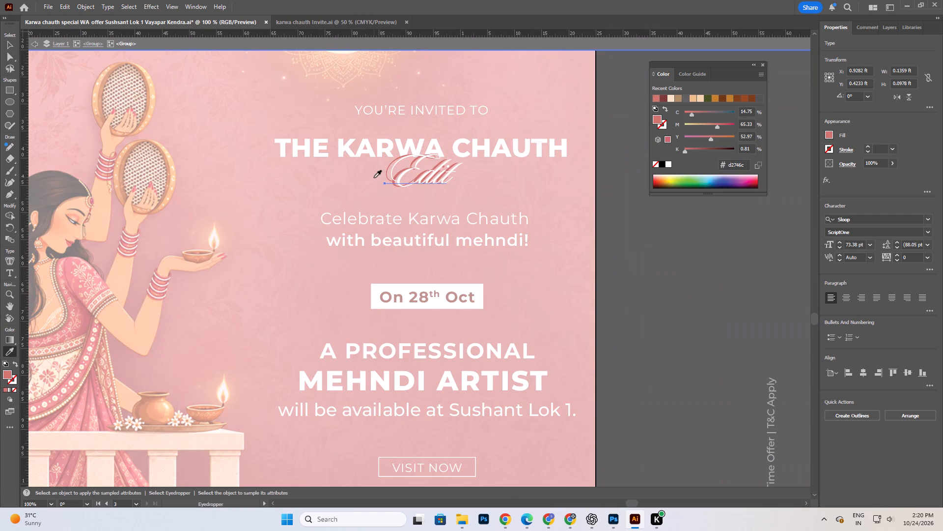
left_click(369, 173)
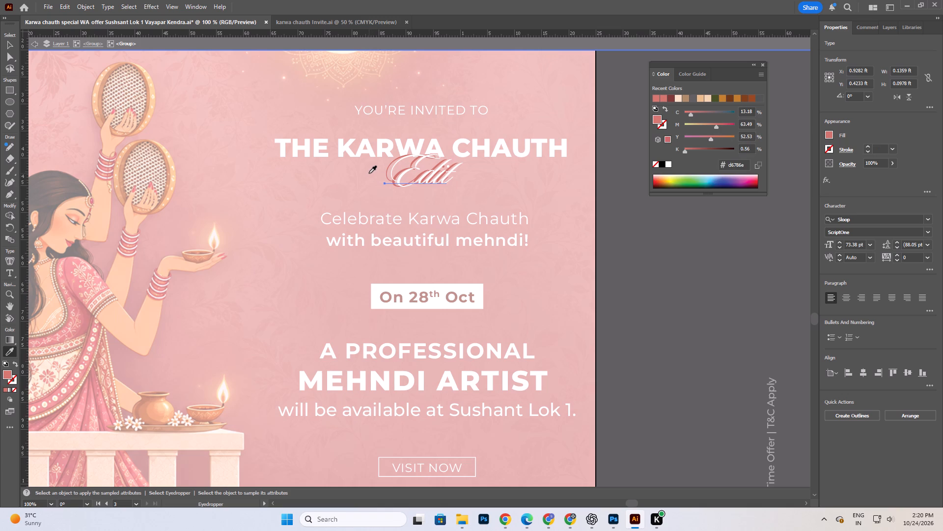
scroll(427, 173, "up", 3, "alt")
key("ctrl+z")
key("ctrl+z")
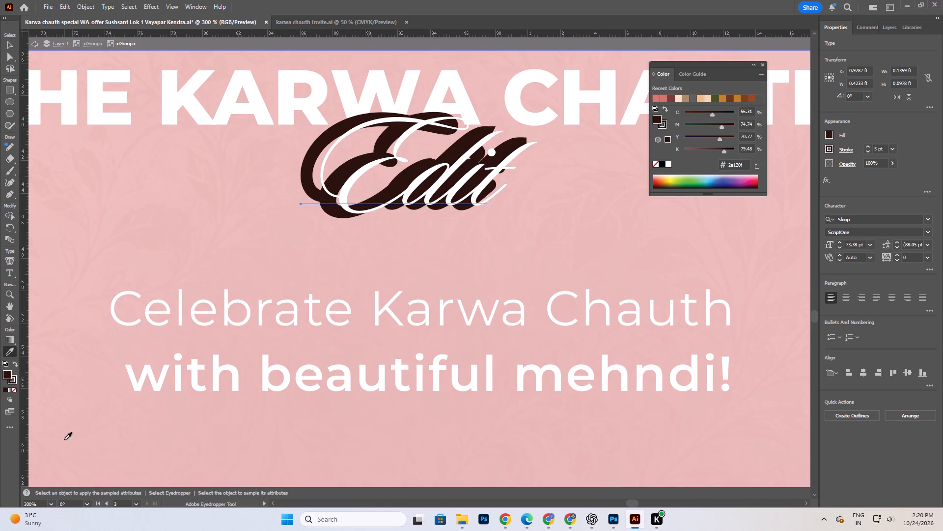
left_click(12, 381)
left_click(238, 186)
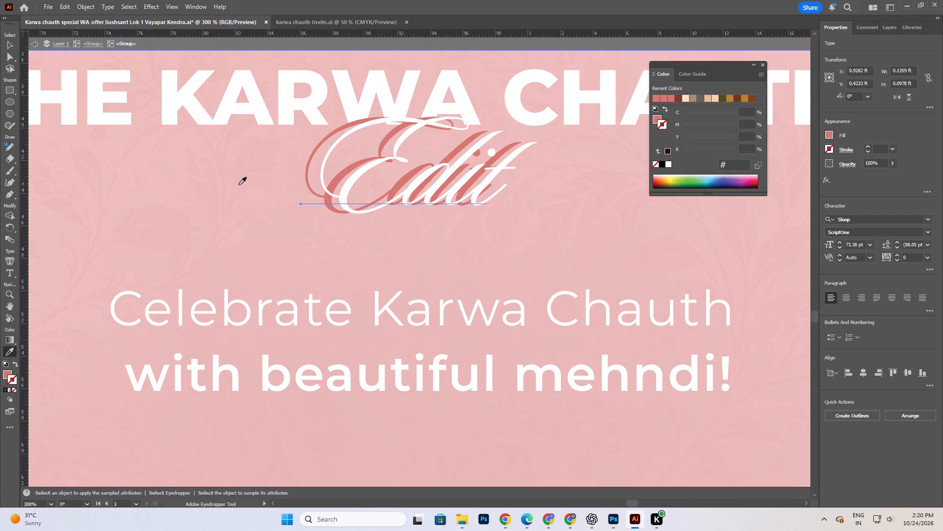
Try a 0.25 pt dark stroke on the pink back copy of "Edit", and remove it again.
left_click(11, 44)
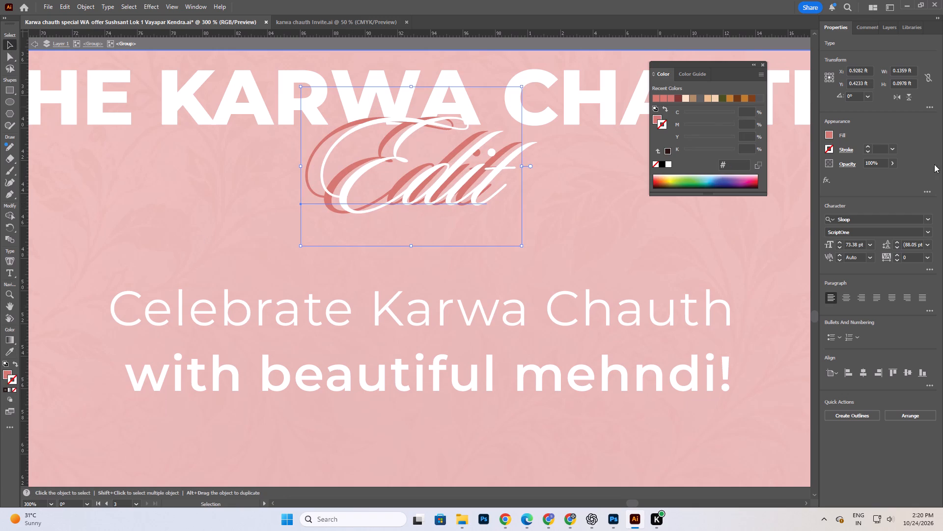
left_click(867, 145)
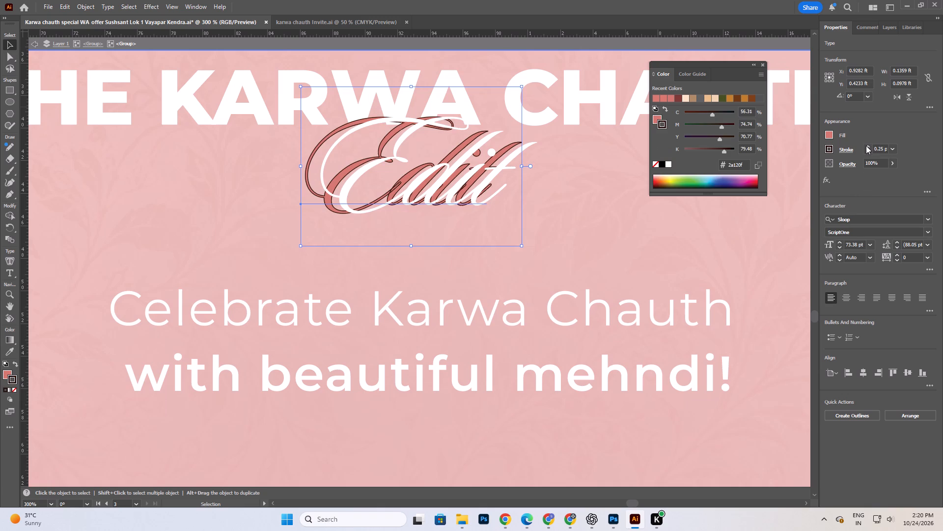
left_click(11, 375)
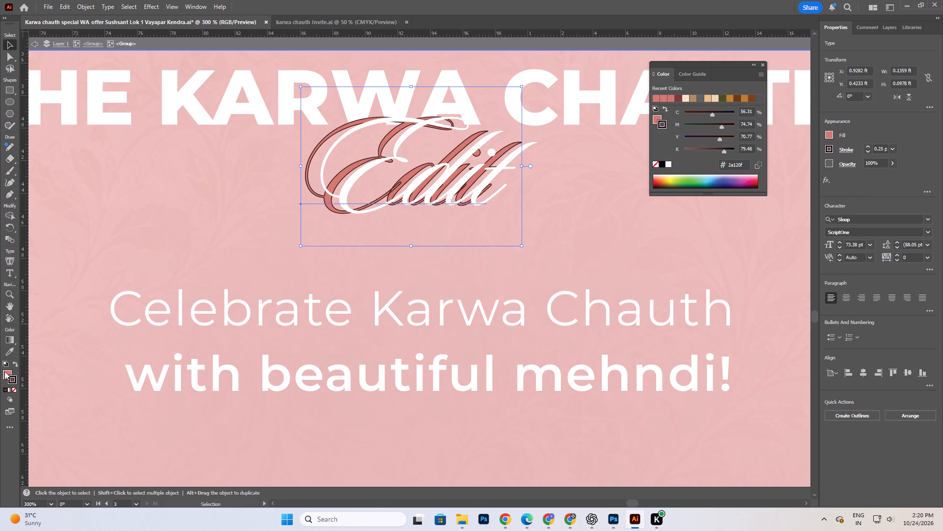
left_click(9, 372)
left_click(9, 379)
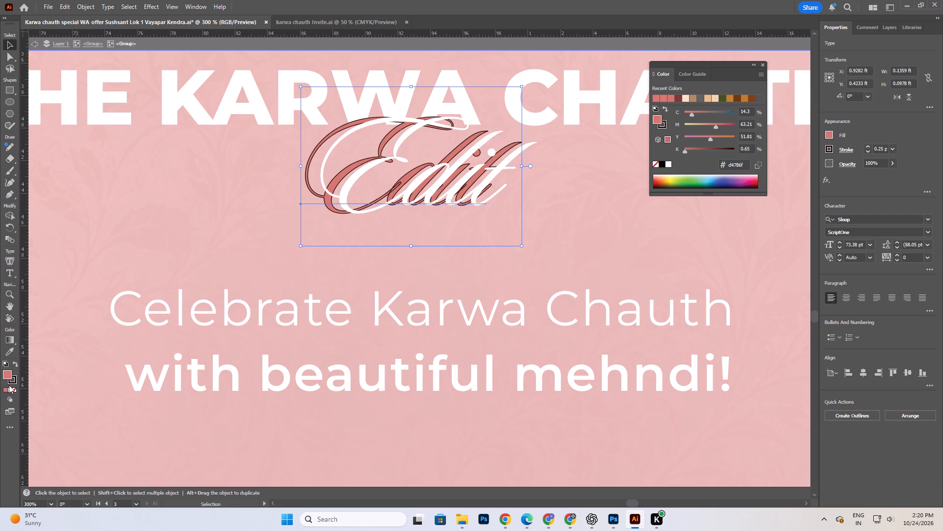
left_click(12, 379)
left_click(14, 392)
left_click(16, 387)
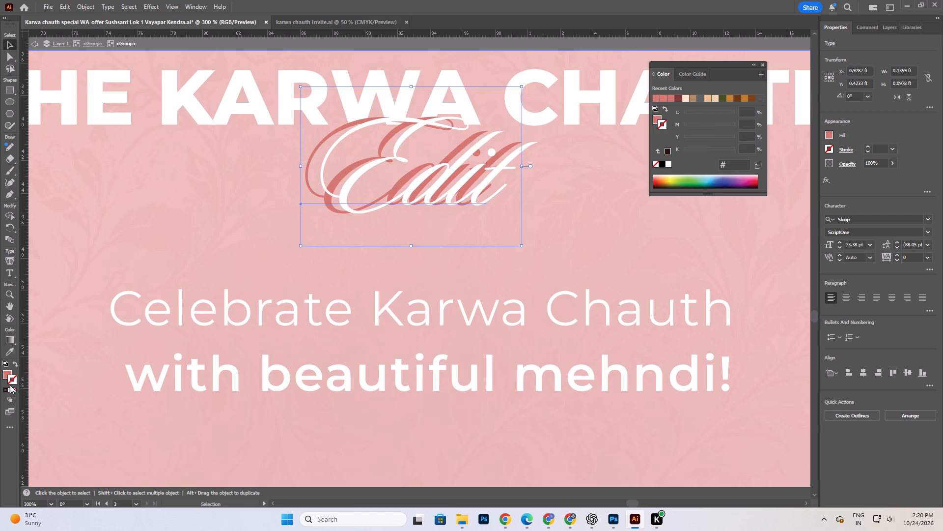
Give the pink back copy of "Edit" a matching d4786f stroke, 3 pt thick.
left_click(4, 374)
left_click(13, 380)
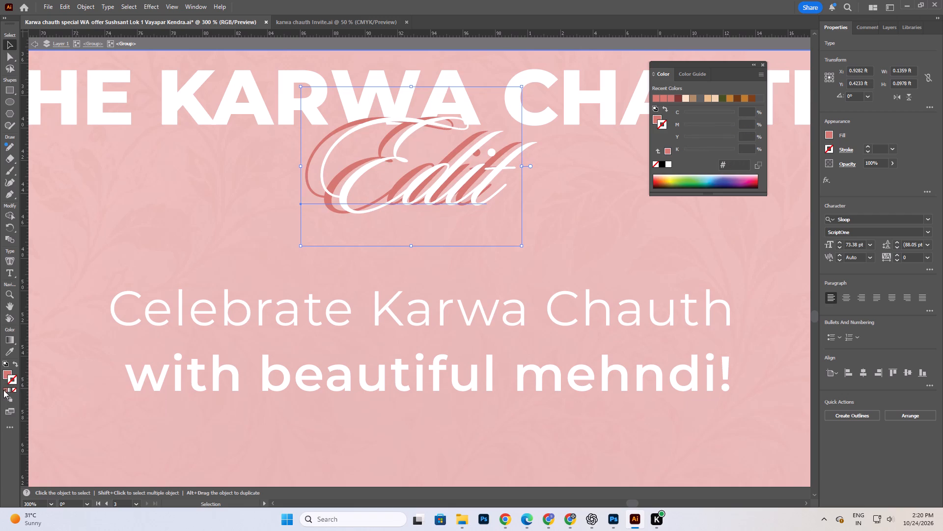
left_click(3, 390)
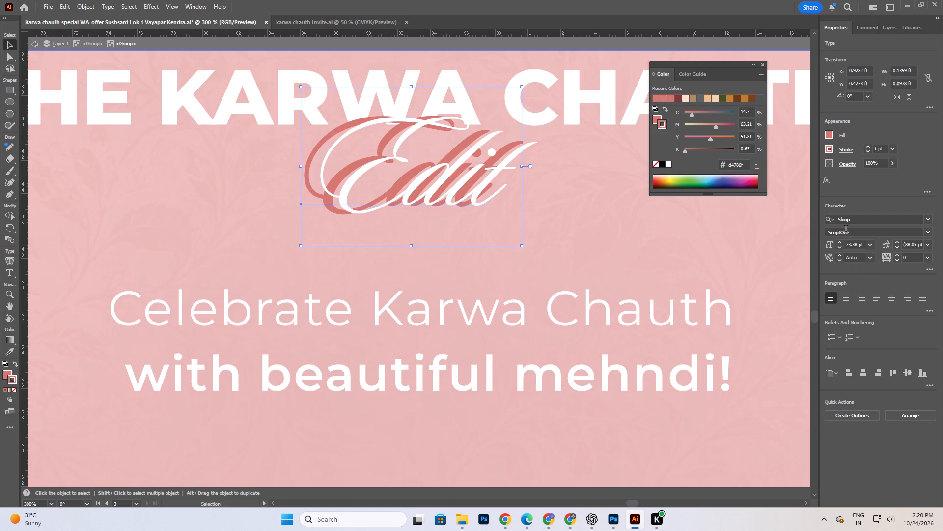
left_click(868, 147)
left_click(868, 147)
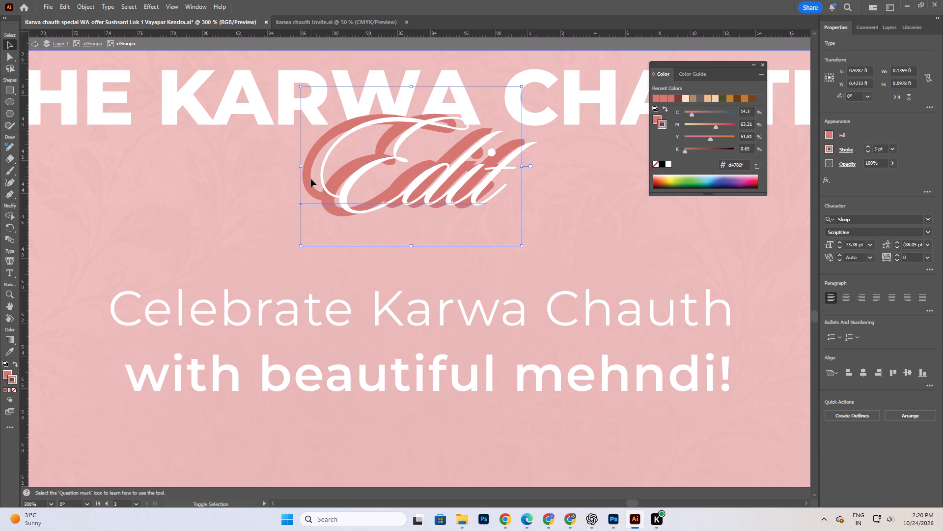
Centre the white and pink copies of "Edit" horizontally on each other and leave isolation mode.
left_click(311, 179, "shift")
left_click(367, 232)
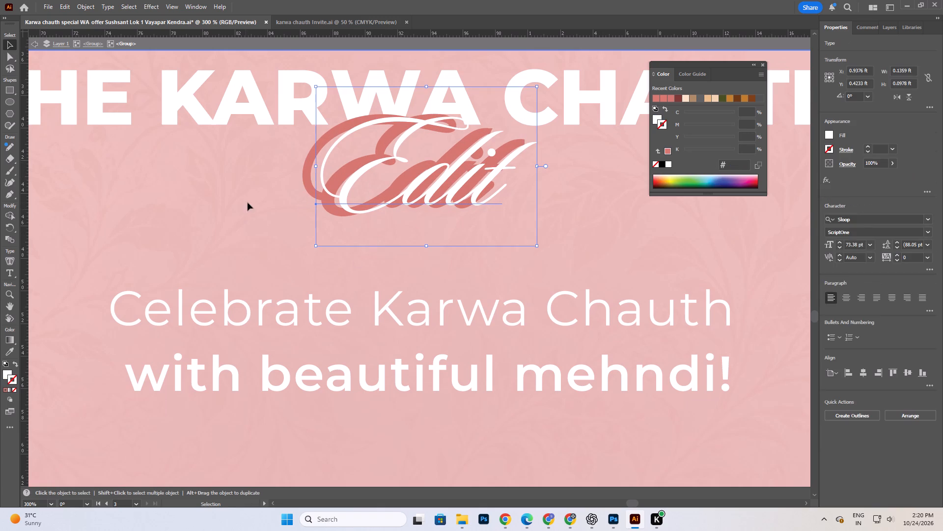
left_click(248, 203)
left_click_drag(262, 171, 374, 193)
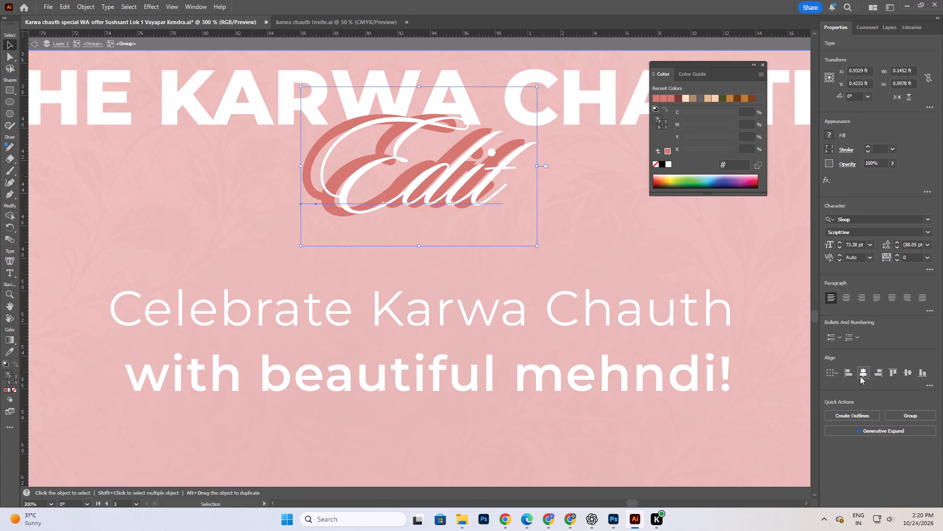
left_click(862, 376)
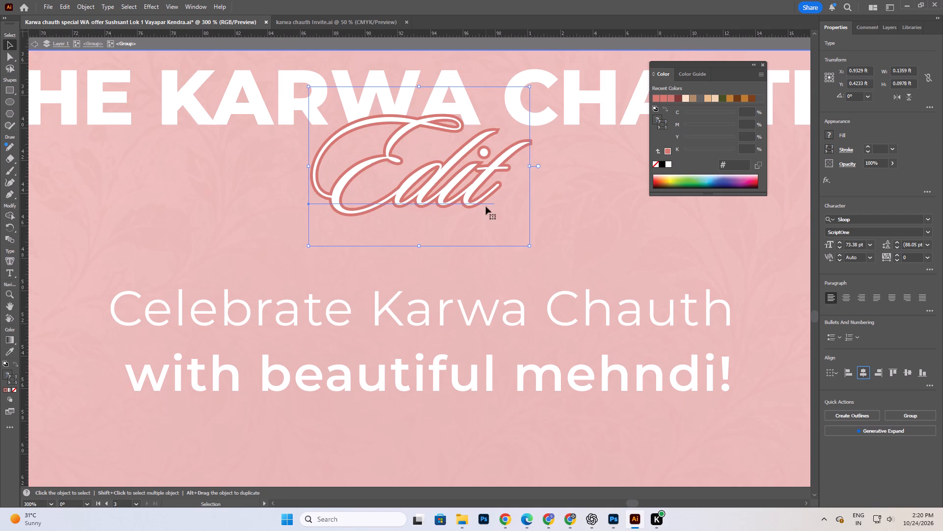
double_click(394, 269)
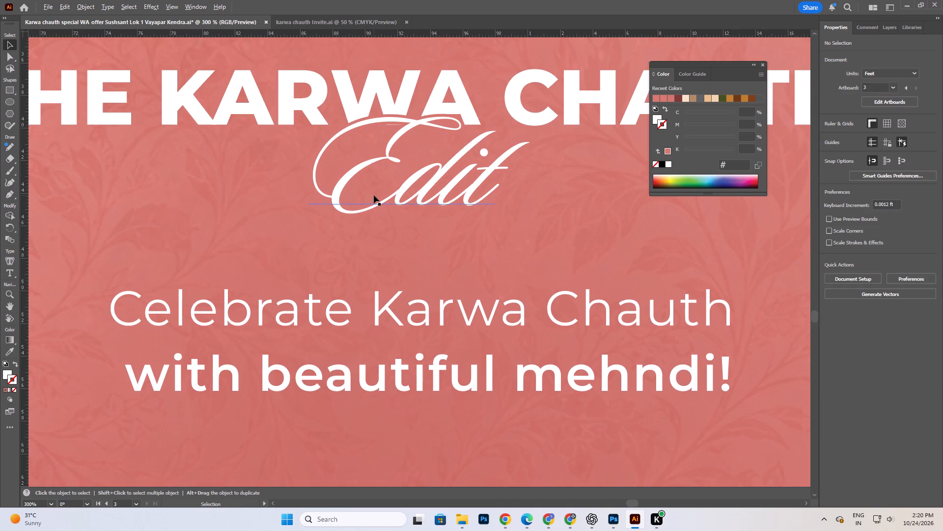
Move the "Edit" lettering slightly down, clear of "THE KARWA CHAUTH", to about X 0.93 ft, Y 0.43 ft.
left_click(441, 134)
double_click(459, 175)
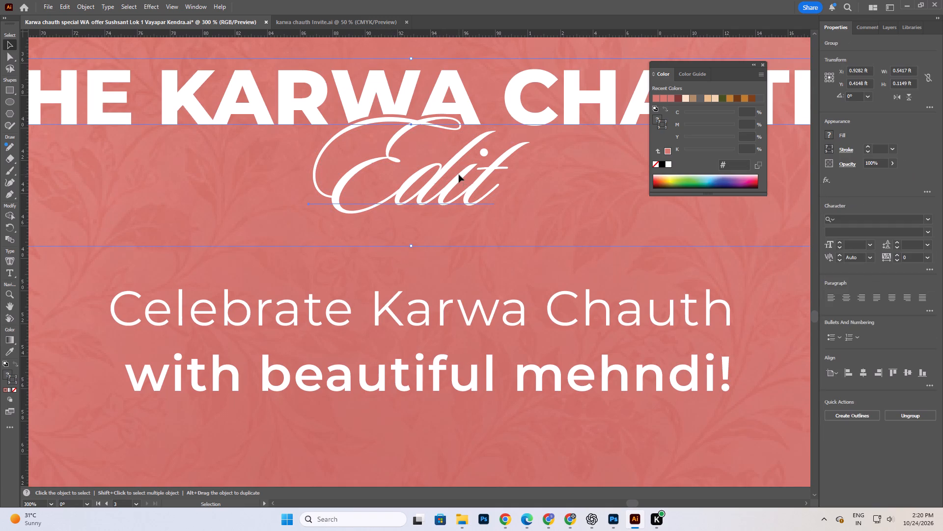
left_click(459, 174)
left_click_drag(458, 174, 457, 178)
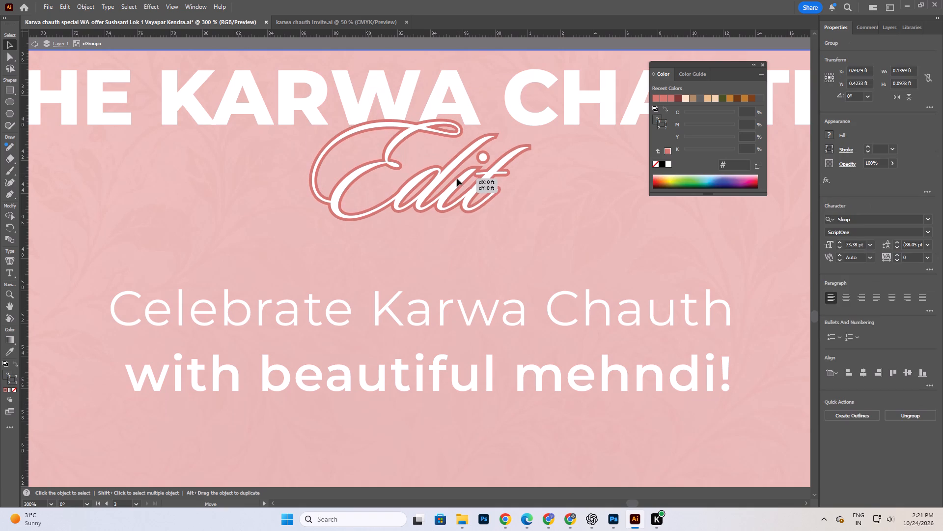
left_click_drag(457, 178, 456, 187)
scroll(418, 155, "down", 2, "alt")
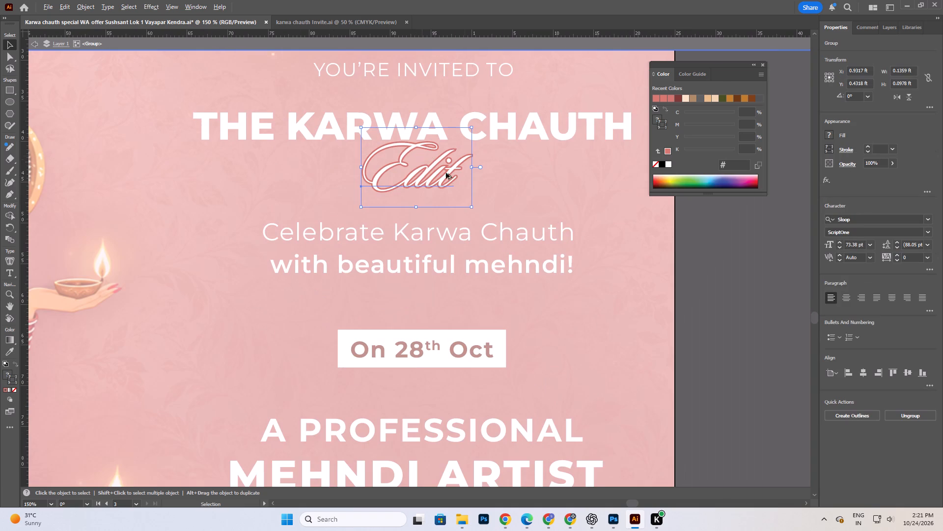
double_click(699, 275)
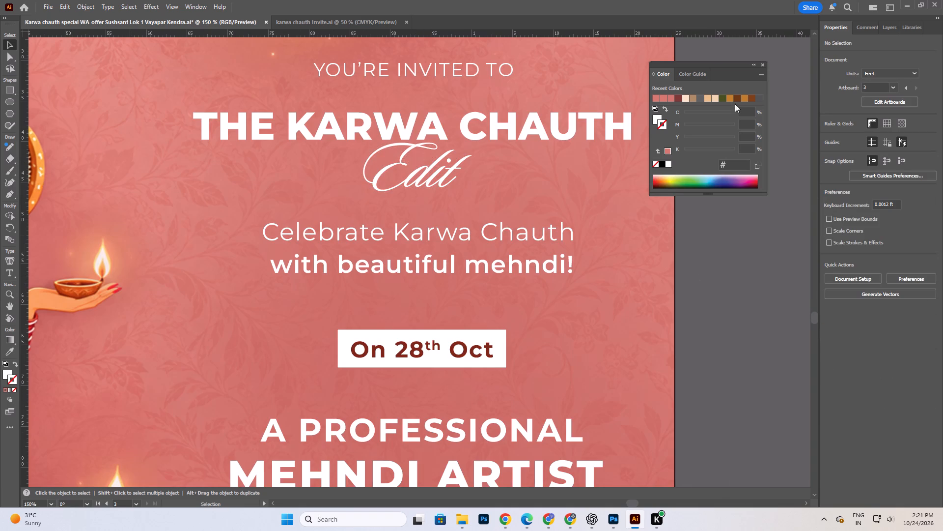
Enlarge the "YOU'RE INVITED TO" line above the pink creative's heading slightly, keeping it centred.
scroll(368, 184, "down", 3, "alt")
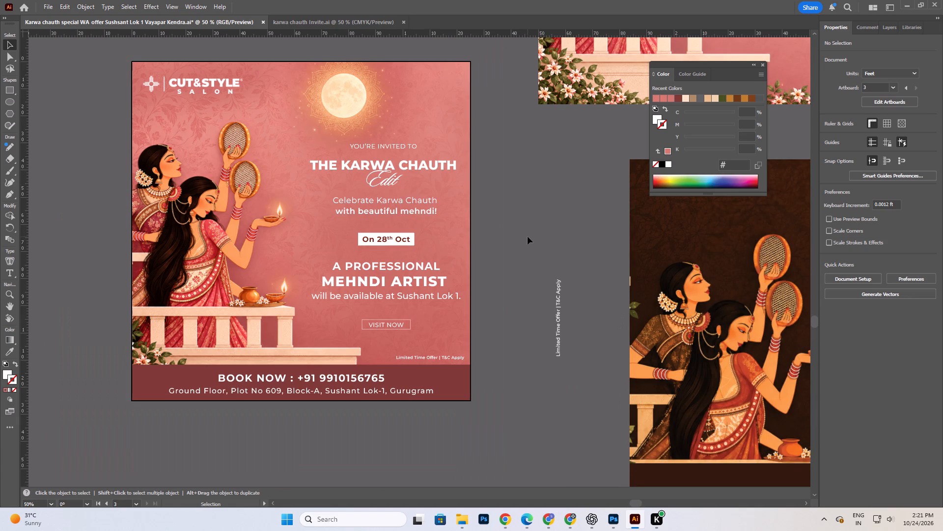
left_click(527, 236)
left_click(406, 145)
left_click_drag(417, 152, 420, 152, "alt+shift")
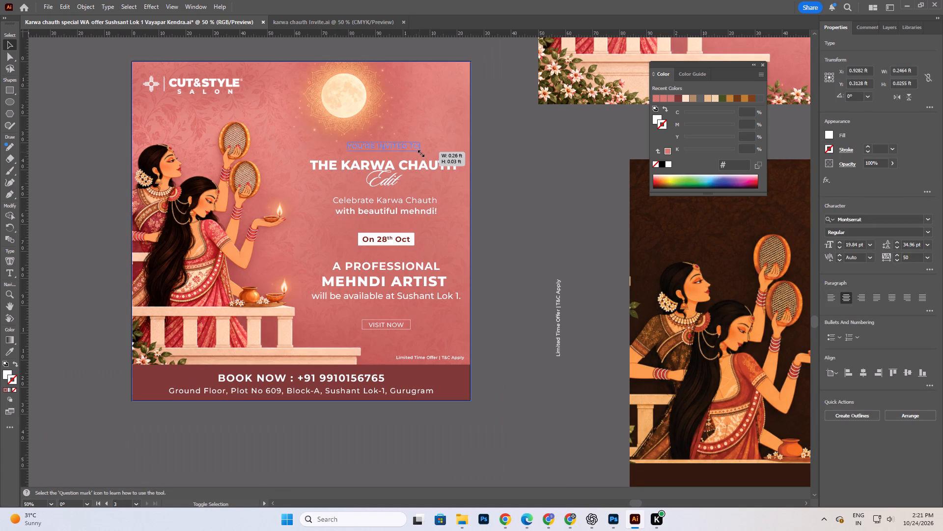
left_click_drag(420, 152, 422, 153, "alt+shift")
left_click(560, 197)
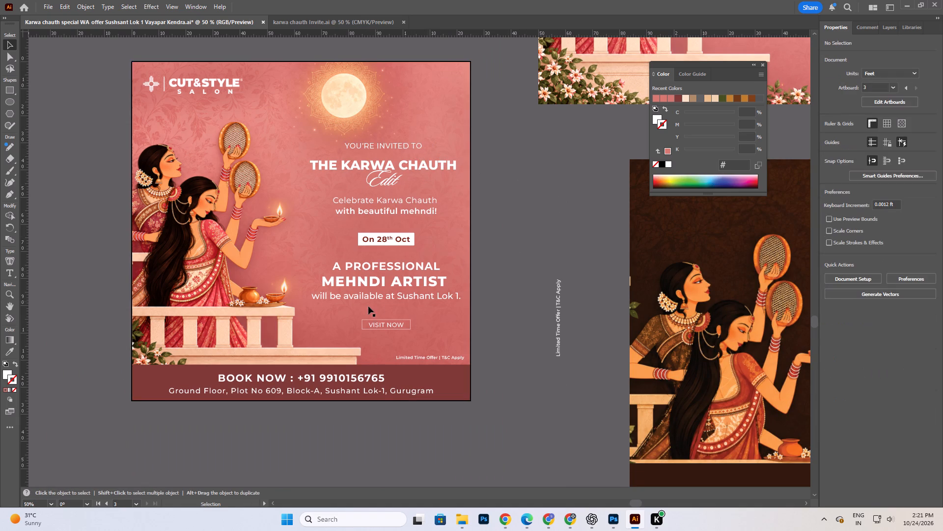
Switch to the karwa chauth Invite.ai document.
left_click(391, 211)
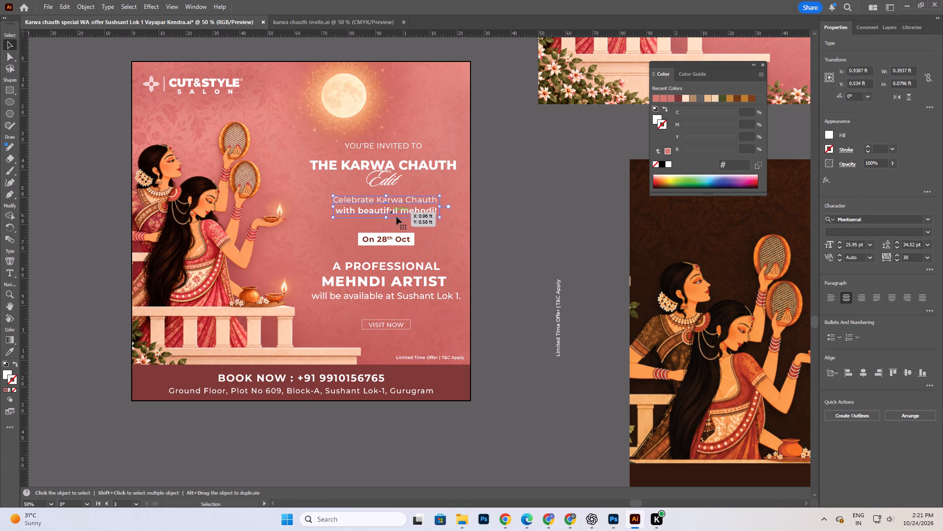
scroll(396, 218, "down", 3, "alt")
left_click(346, 31)
left_click(345, 28)
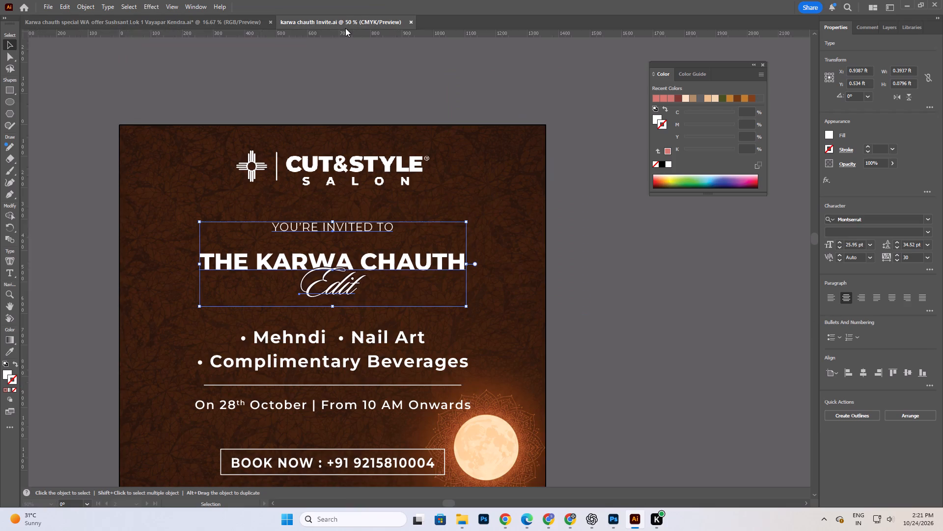
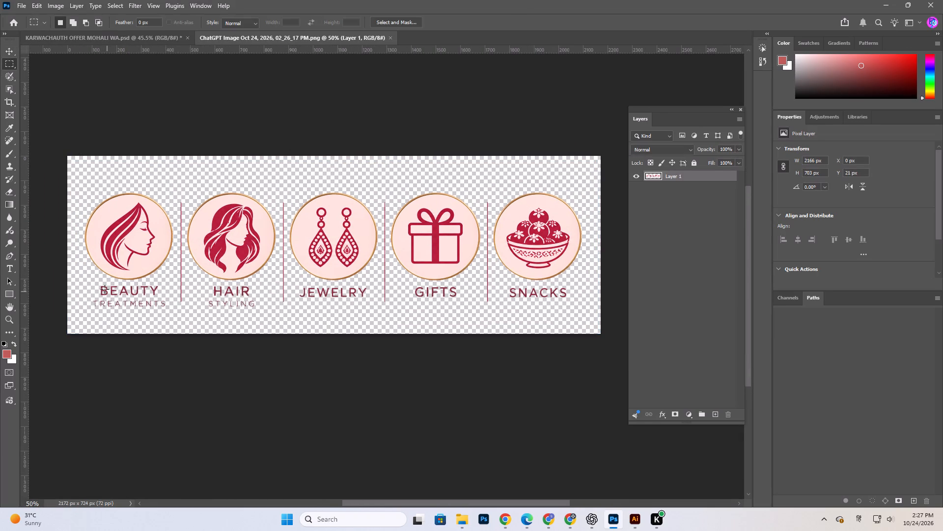
left_click_drag(85, 279, 562, 317)
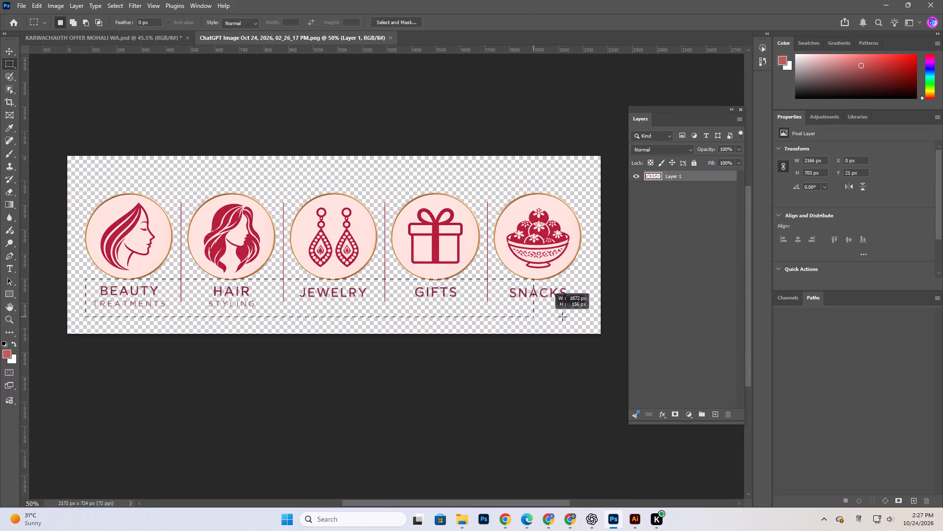
left_click_drag(562, 317, 152, 315)
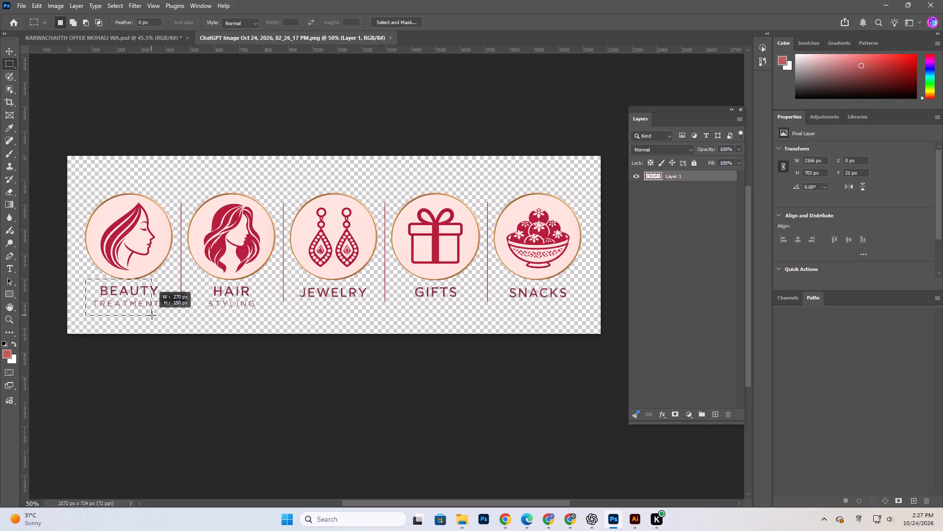
left_click_drag(152, 315, 169, 314)
scroll(160, 298, "up", 2, "alt")
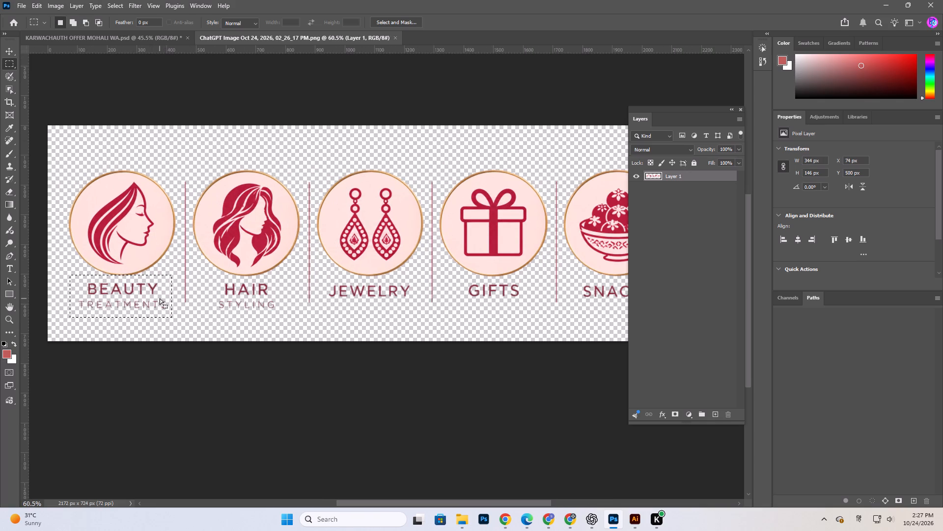
key("Down")
key("Down")
key("Down")
key("Down")
key("Down")
key("Down")
key("Down")
key("Down")
key("Down")
key("Down")
key("Down")
key("Down")
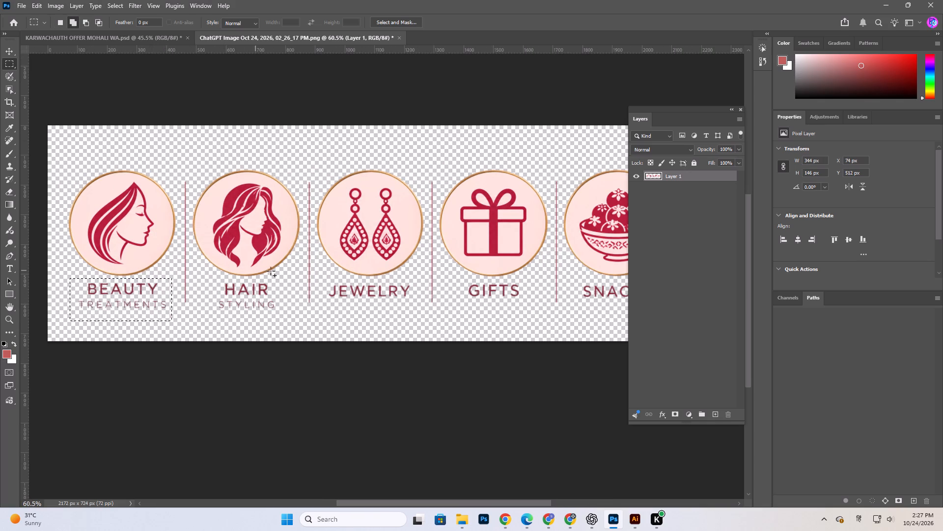
Add the HAIR STYLING, JEWELRY, GIFTS and SNACKS labels to the selection with rectangular marquees.
left_click_drag(209, 279, 291, 320, "shift")
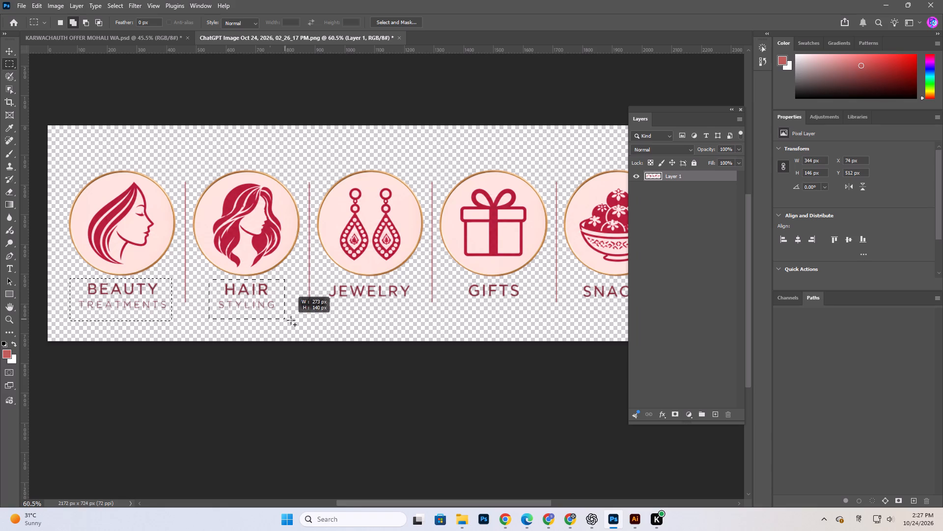
left_click_drag(291, 320, 293, 321, "shift")
left_click_drag(324, 278, 328, 281, "shift")
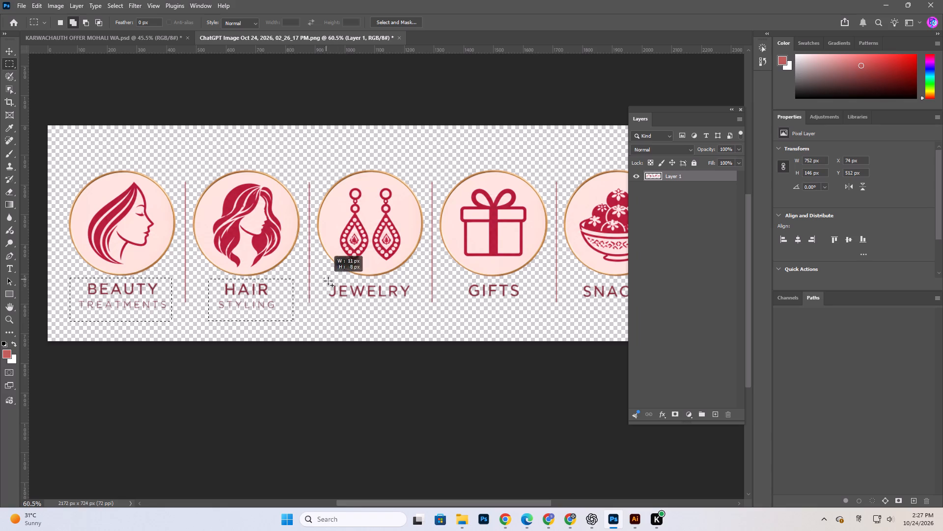
left_click_drag(328, 281, 421, 311, "shift")
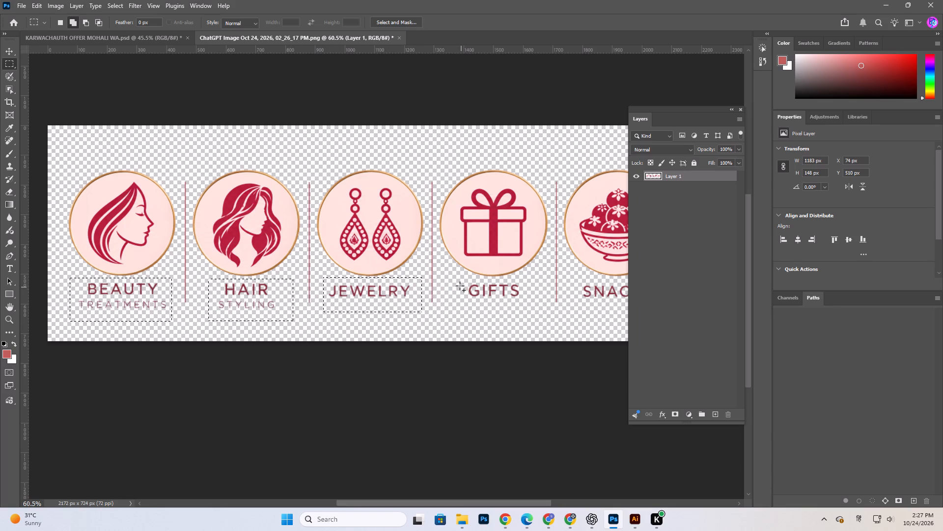
left_click_drag(456, 280, 537, 300, "shift")
key("space")
key("space")
key("space")
key("space")
key("space")
key("space")
key("space")
key("space")
key("space")
key("space")
key("space")
key("space")
key("space")
key("space")
key("space")
key("space")
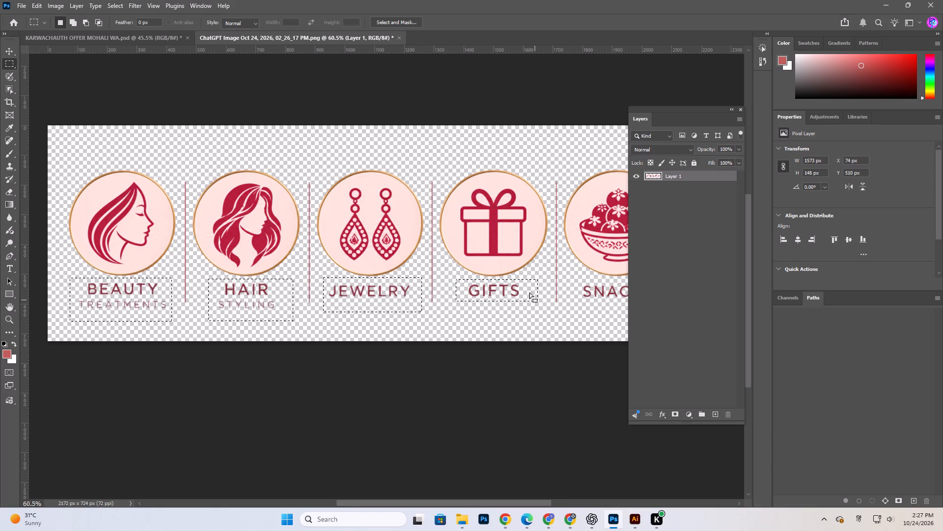
left_click_drag(569, 226, 294, 242)
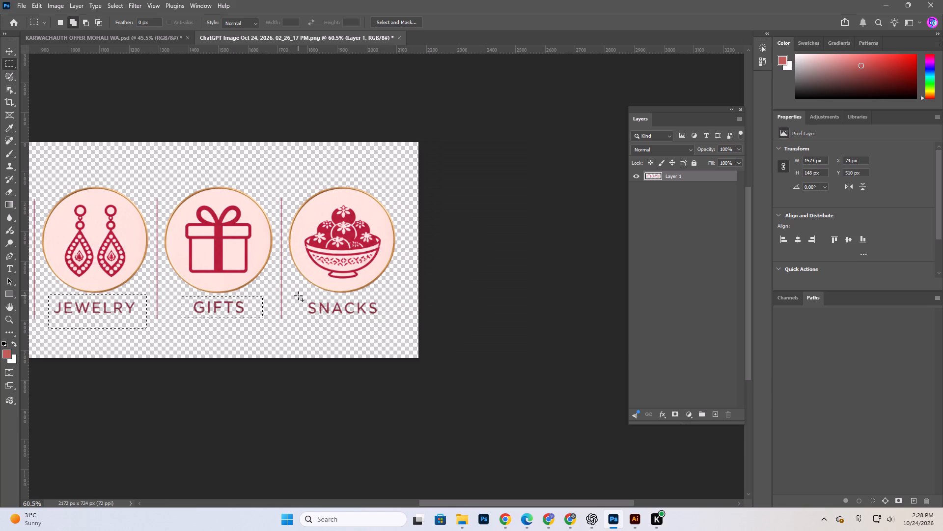
left_click_drag(298, 295, 396, 323, "shift")
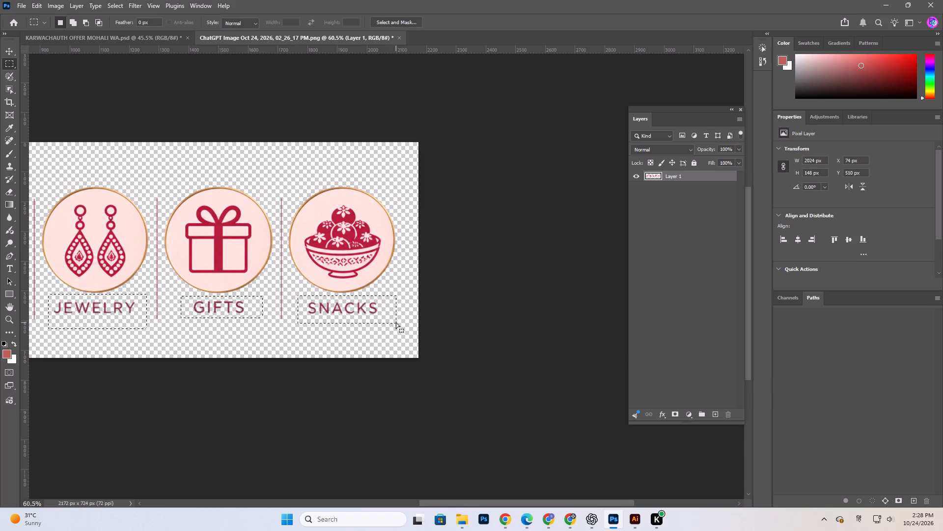
Turn the selected icon labels white with Hue/Saturation, raising Lightness to 100, and clear the selection.
key("ctrl+u")
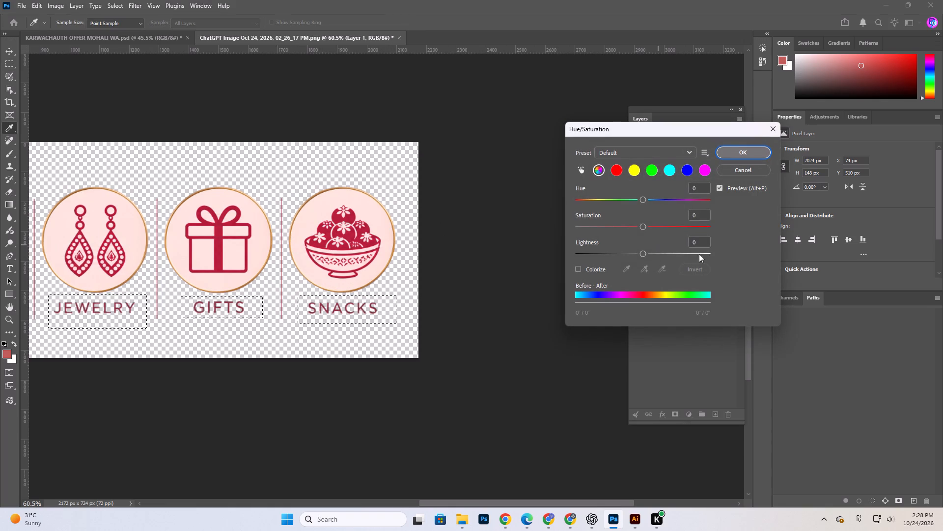
left_click_drag(640, 248, 806, 248)
left_click_drag(644, 254, 752, 250)
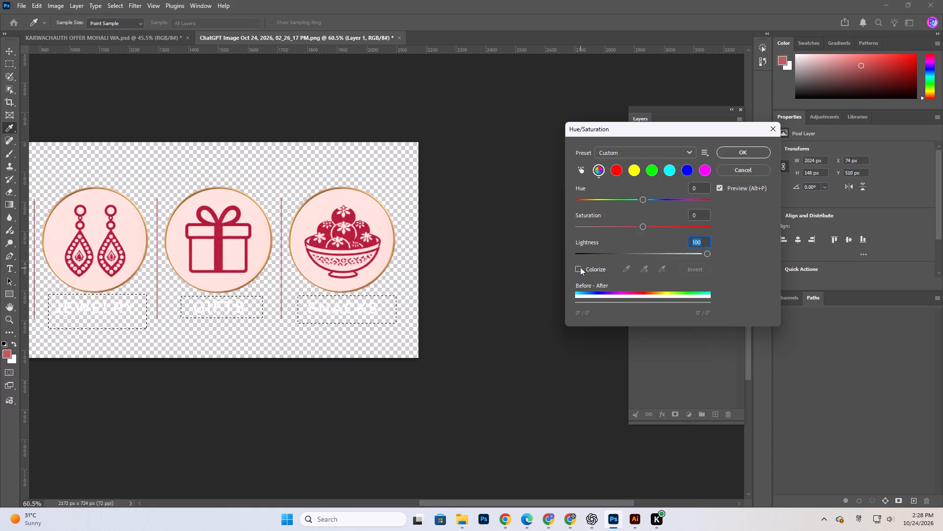
left_click(577, 267)
left_click_drag(640, 252, 739, 250)
left_click(739, 153)
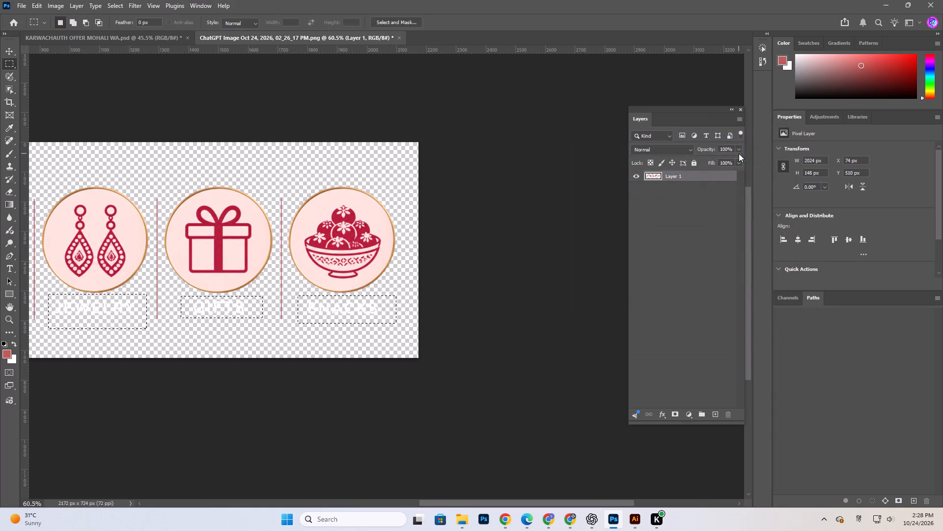
key("ctrl+d")
Marquee-select all four vertical divider lines between the icons, combining them into one selection.
scroll(517, 242, "down", 2, "alt")
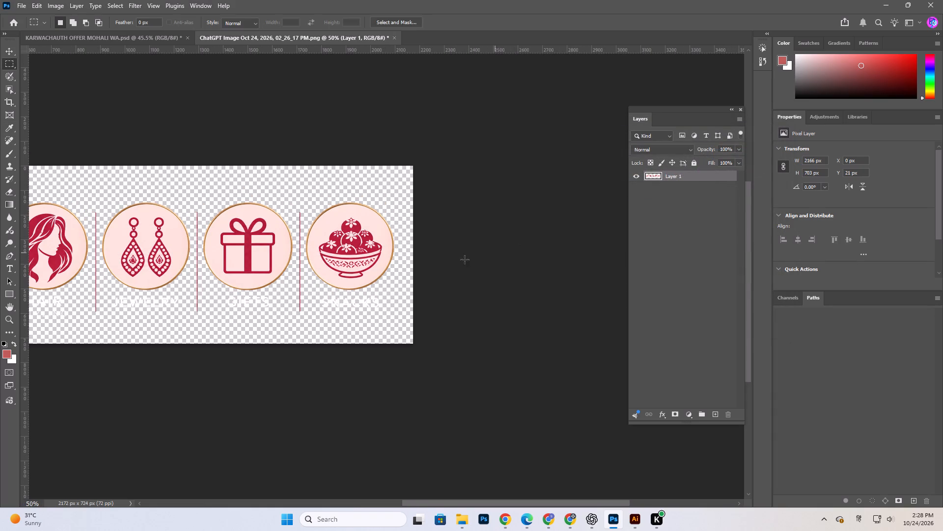
scroll(316, 258, "up", 3, "alt")
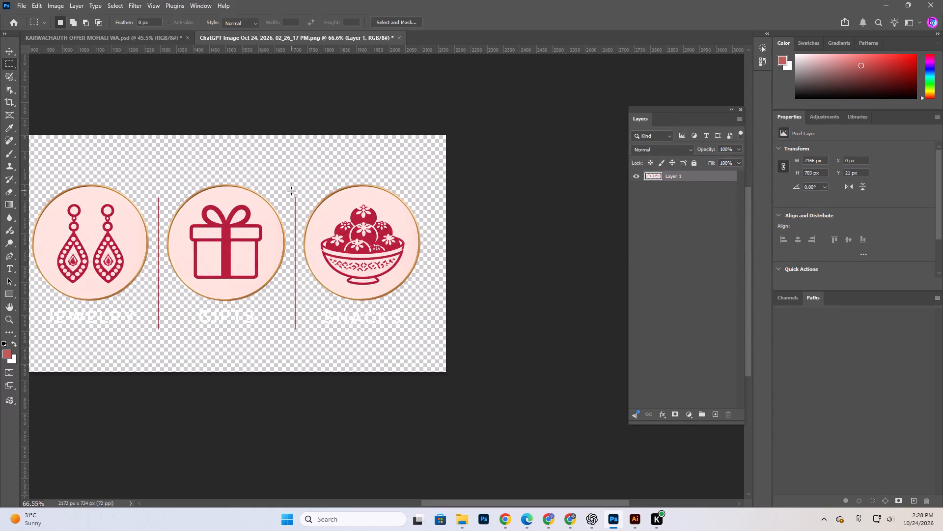
left_click_drag(291, 191, 299, 341)
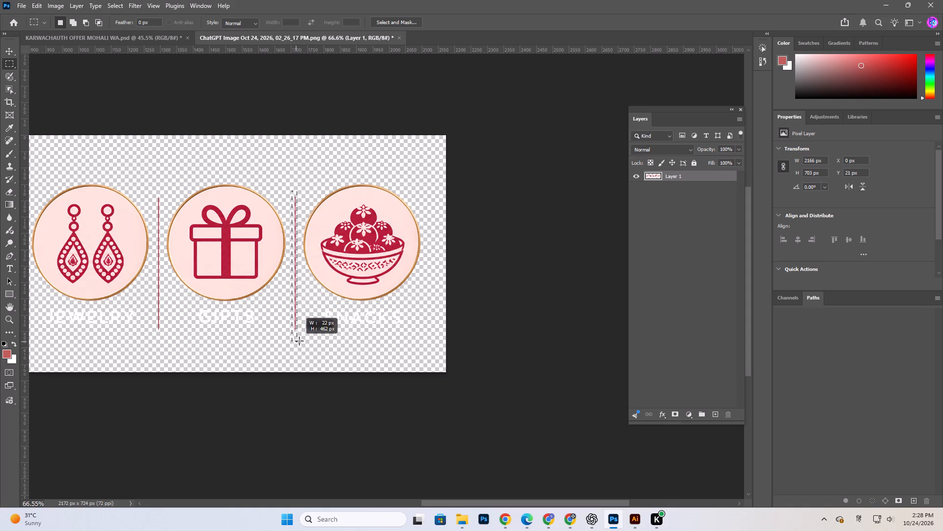
left_click_drag(299, 341, 300, 341)
key("space")
key("space")
key("space")
key("space")
key("space")
key("space")
key("space")
key("space")
key("space")
key("space")
key("space")
key("space")
key("space")
key("space")
key("space")
key("space")
key("space")
key("space")
left_click_drag(299, 338, 450, 326)
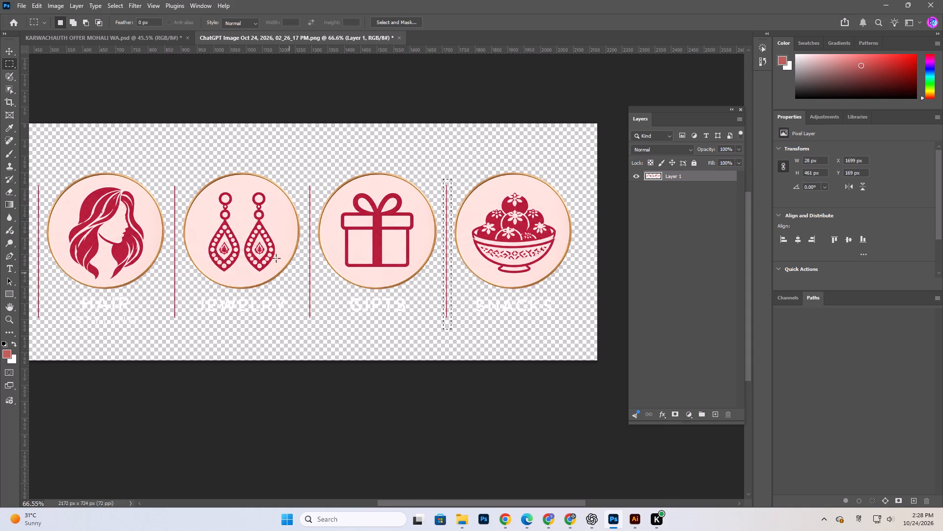
left_click_drag(304, 179, 314, 281, "shift")
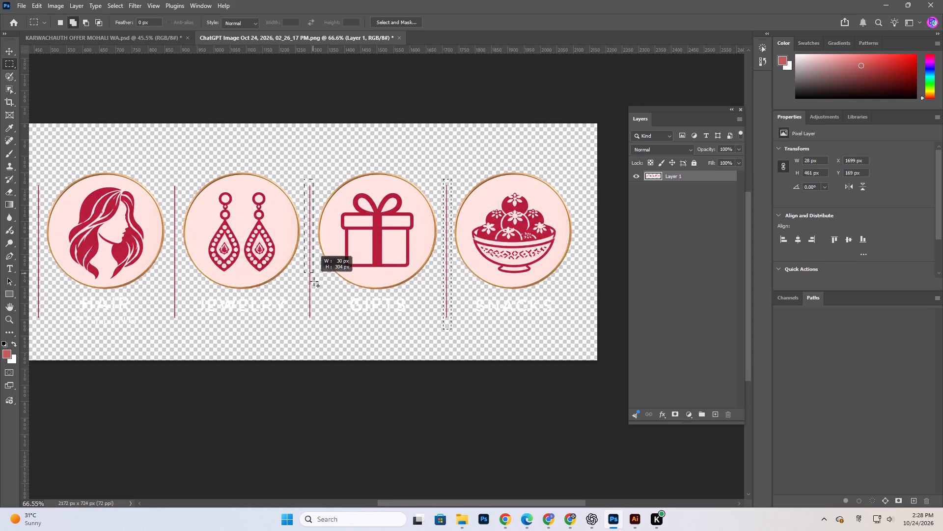
left_click_drag(314, 281, 317, 322, "shift")
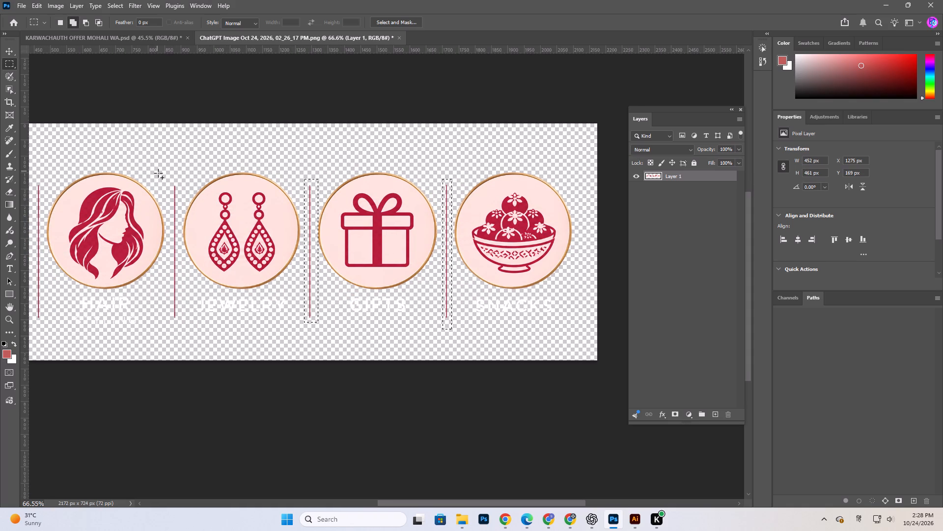
left_click_drag(168, 183, 180, 241, "shift")
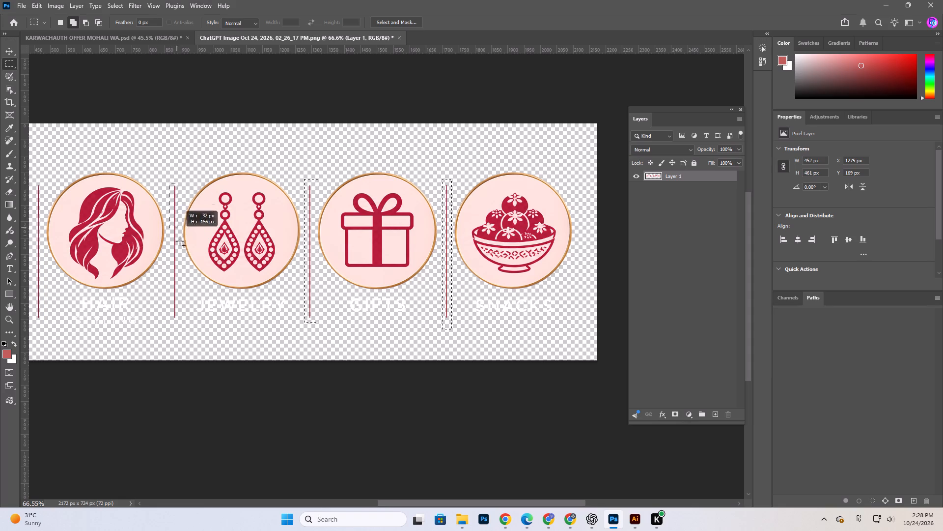
left_click_drag(180, 241, 181, 321, "shift")
key("space")
key("space")
key("space")
key("space")
key("space")
key("space")
key("space")
key("space")
key("space")
key("space")
key("space")
key("space")
key("space")
key("space")
key("space")
key("space")
key("space")
key("space")
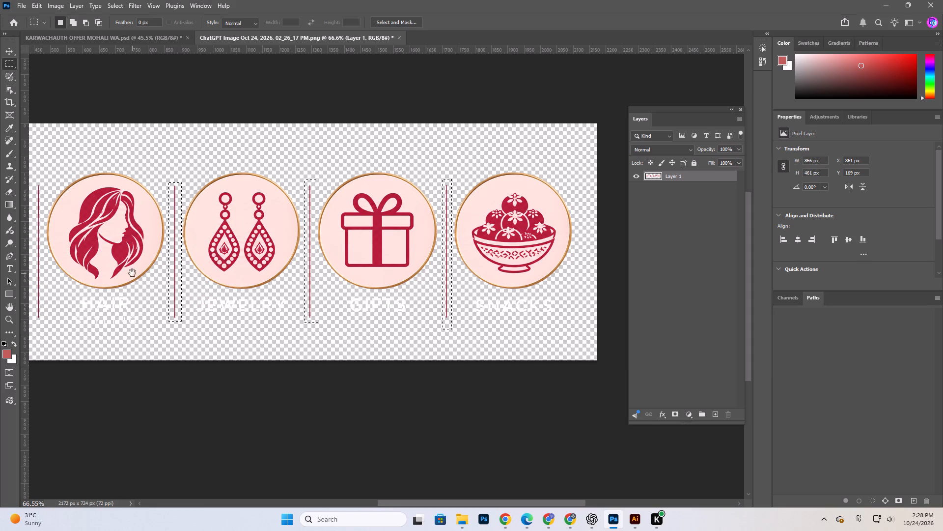
left_click_drag(137, 273, 356, 233)
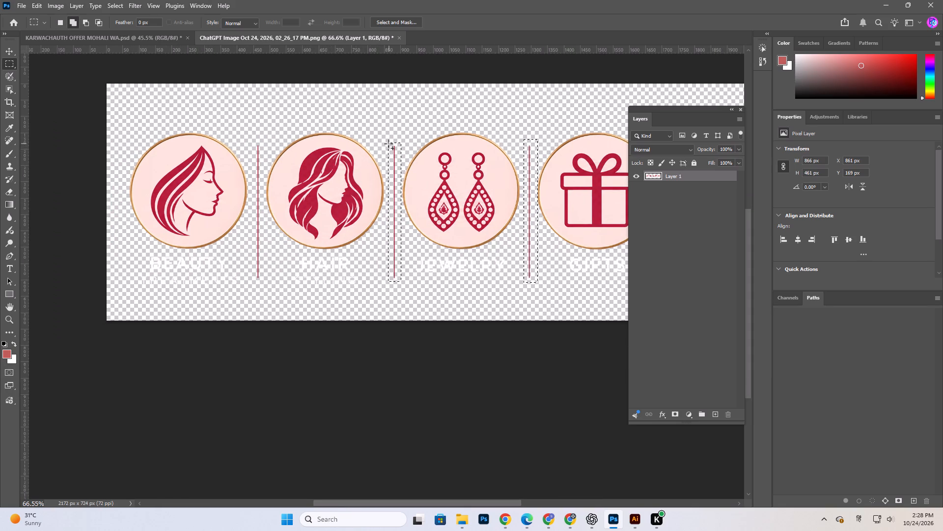
left_click_drag(251, 141, 262, 279, "shift")
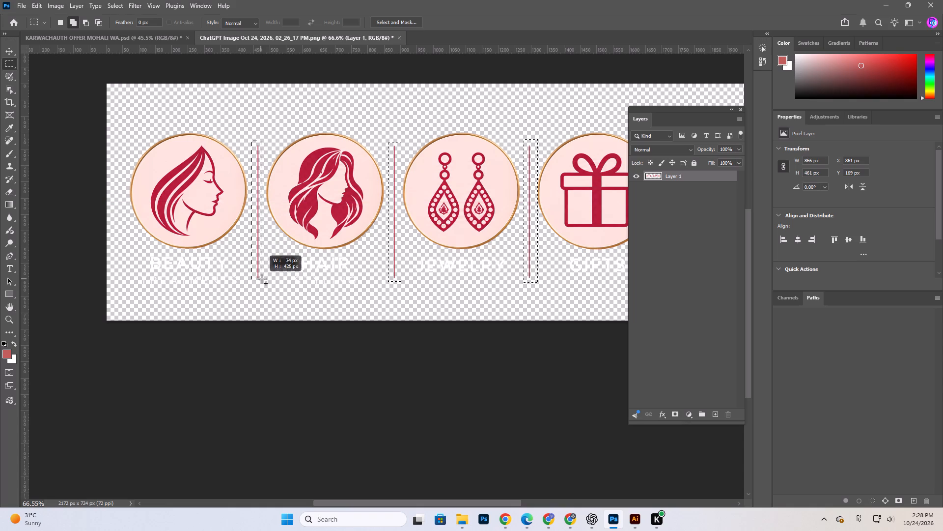
left_click_drag(262, 279, 263, 281, "shift")
Turn the selected divider lines white with Hue/Saturation at Lightness 100, and clear the selection.
key("space")
key("space")
key("space")
key("space")
key("space")
key("space")
key("space")
key("space")
key("space")
key("space")
key("space")
left_click_drag(451, 188, 355, 186)
key("ctrl+u")
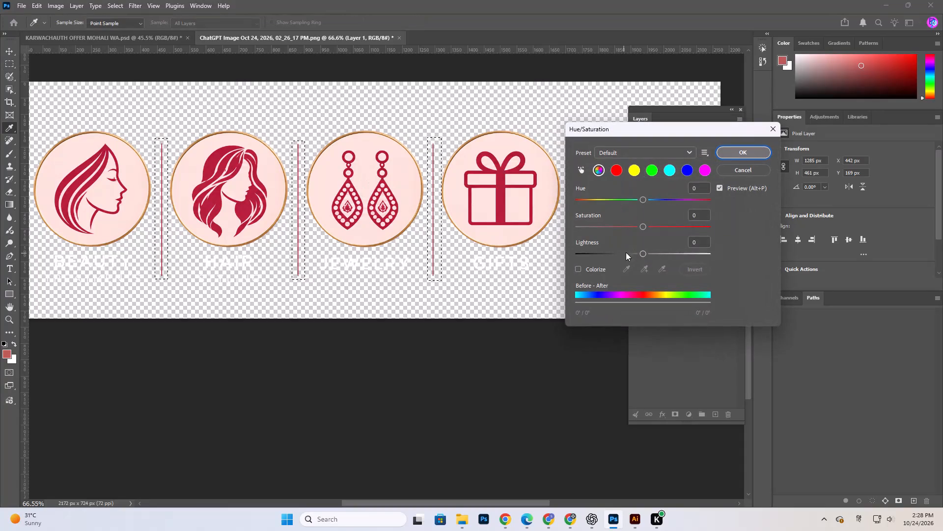
left_click_drag(642, 251, 804, 252)
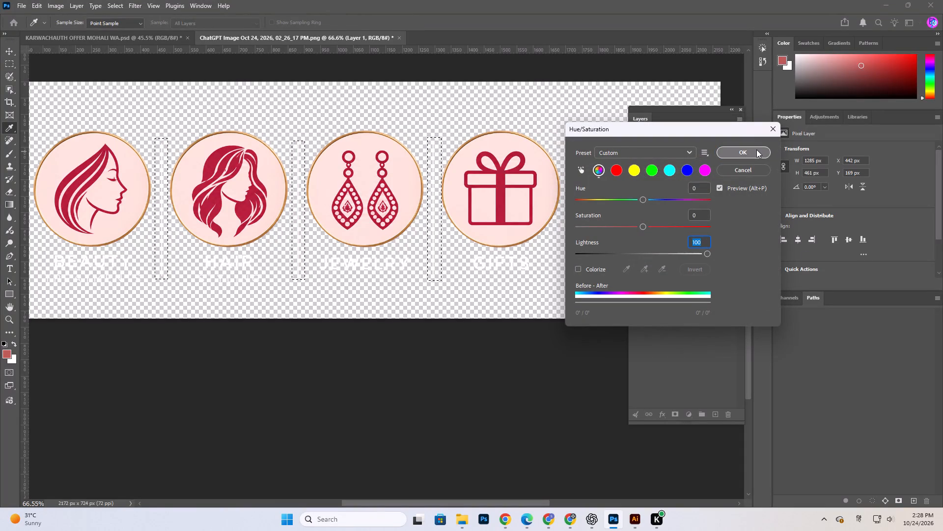
left_click(756, 149)
key("ctrl+d")
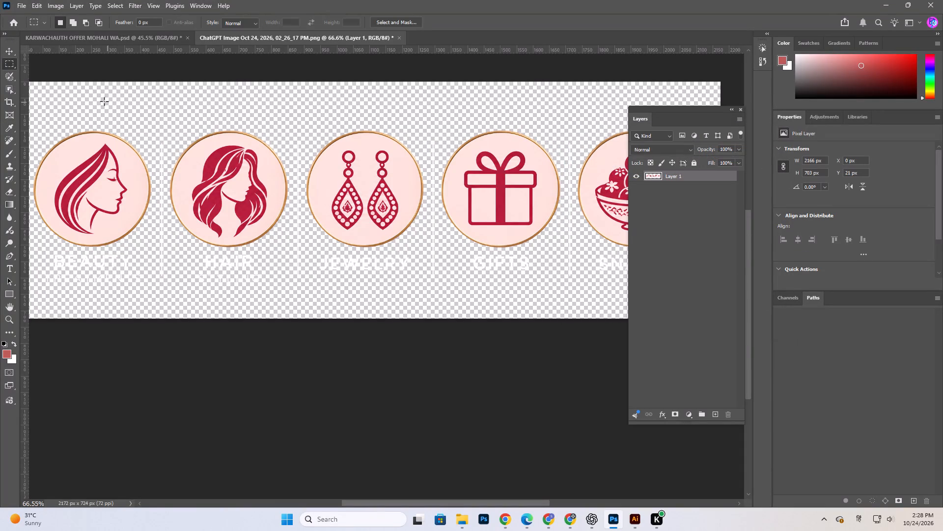
Save the recoloured icon PNG and close its document.
left_click(7, 45)
left_click(7, 52)
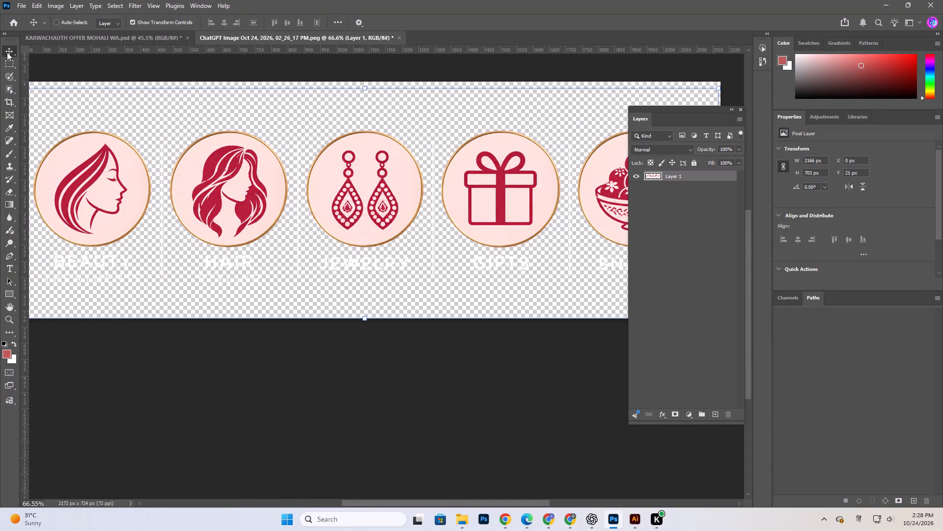
key("ctrl+s")
left_click(395, 40)
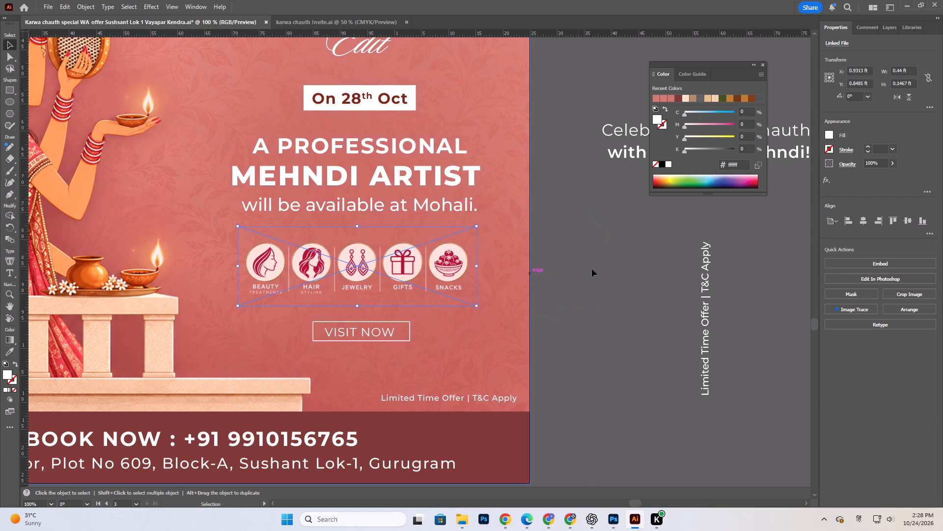
Enlarge the icon strip proportionally from its centre to about 0.47 ft wide and nudge it slightly down.
left_click(600, 270)
scroll(385, 277, "up", 3, "alt")
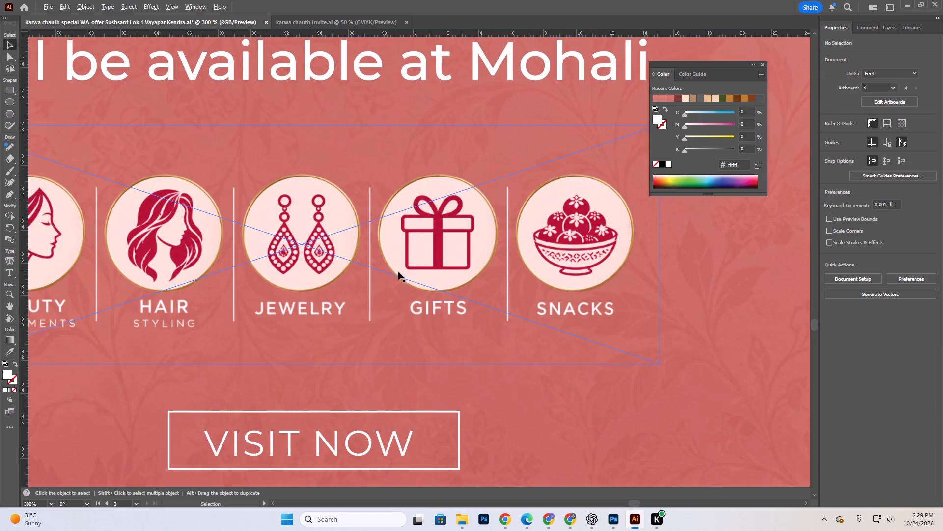
scroll(403, 274, "down", 4, "alt")
scroll(435, 288, "up", 4, "alt")
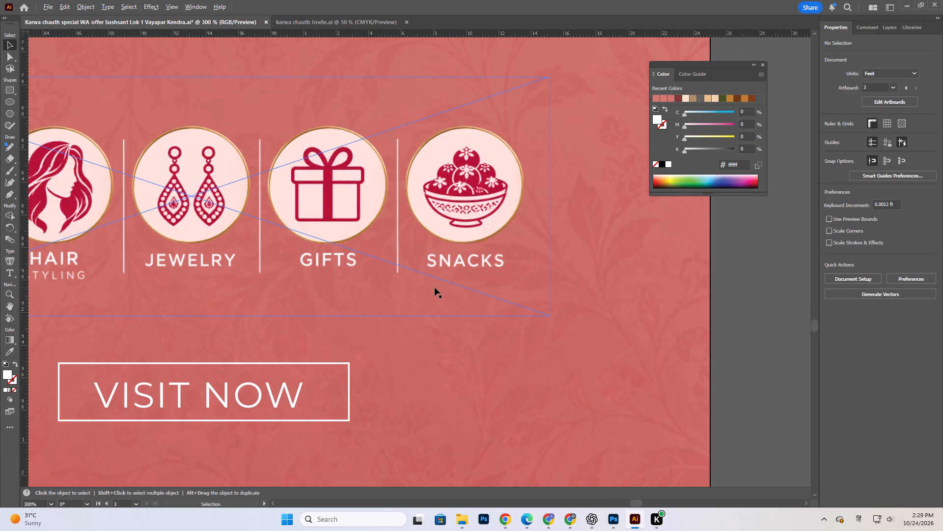
scroll(500, 263, "down", 2, "alt")
scroll(441, 248, "down", 2, "alt")
left_click(430, 240)
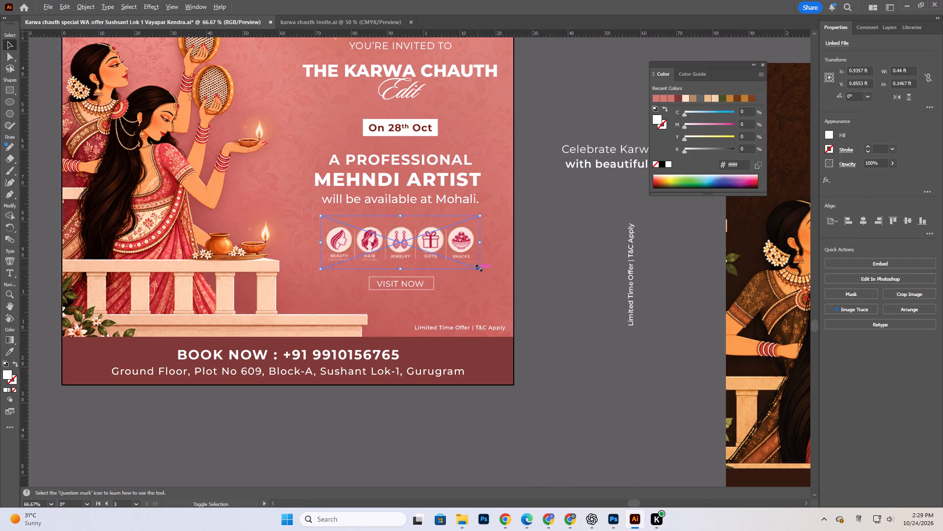
left_click_drag(478, 267, 488, 270, "alt+shift")
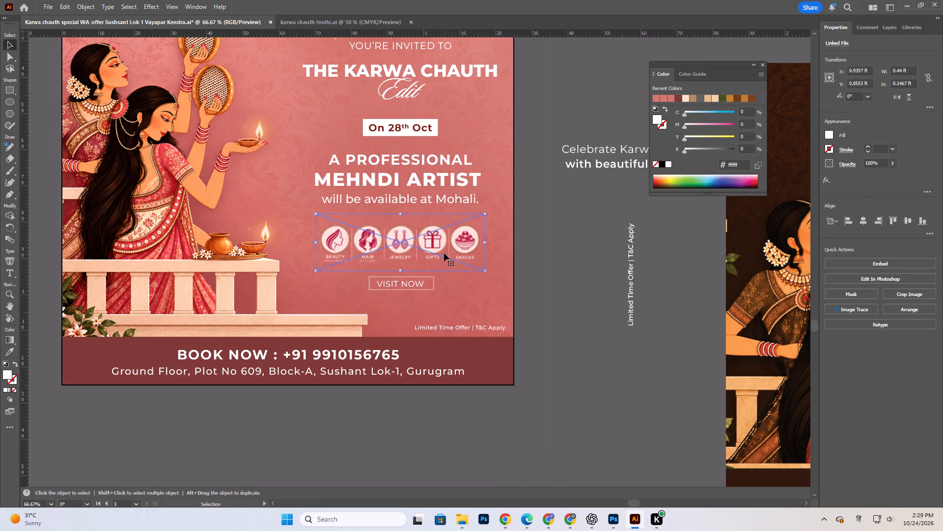
left_click(444, 253)
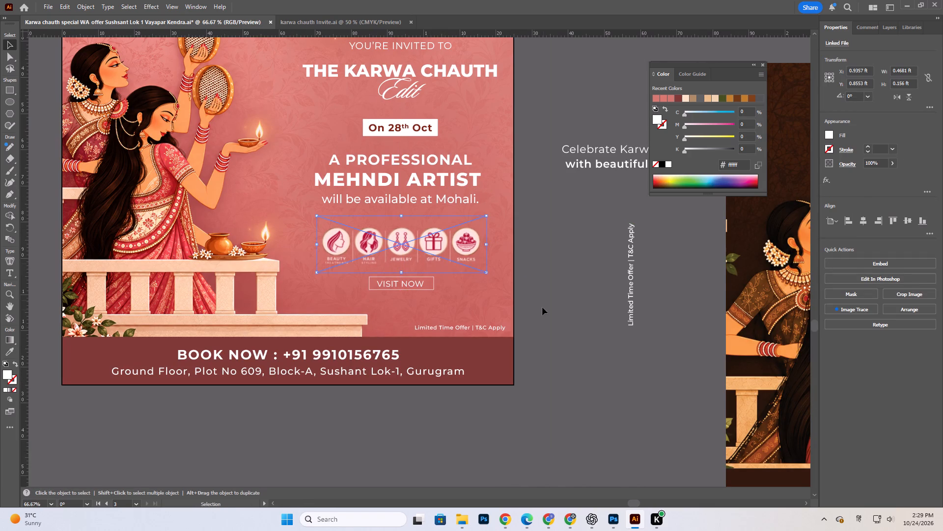
left_click(545, 313)
Move the VISIT NOW text and its frame down about 0.035 ft, away from the icon strip.
scroll(417, 248, "up", 2, "alt")
left_click(384, 327)
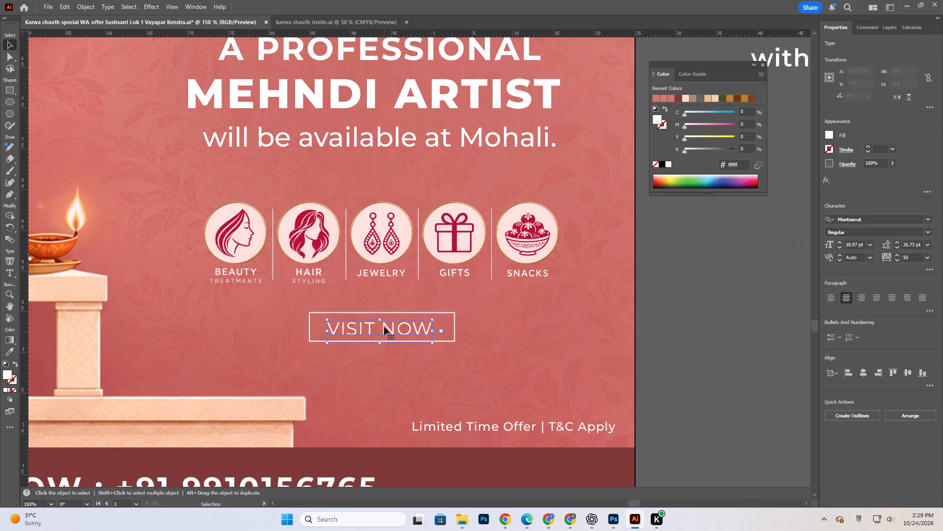
left_click(420, 312, "shift")
key("shift+Down")
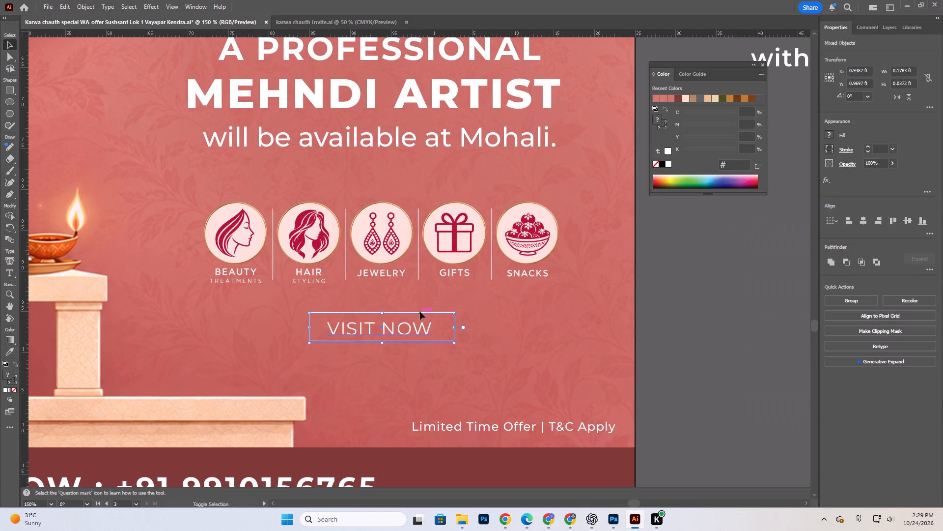
key("shift+Down")
key("shift+Down")
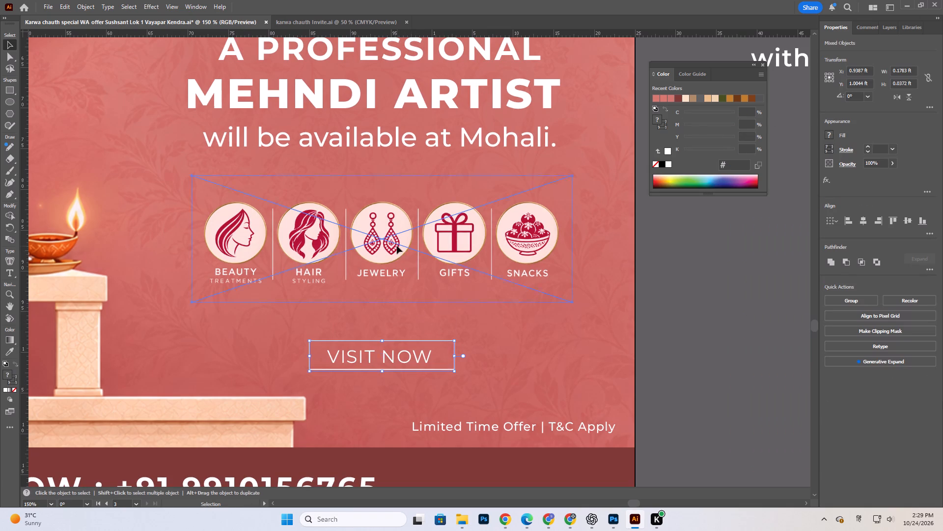
Align the VISIT NOW text and its frame on their horizontal centres and group them.
left_click(397, 246)
left_click(393, 354)
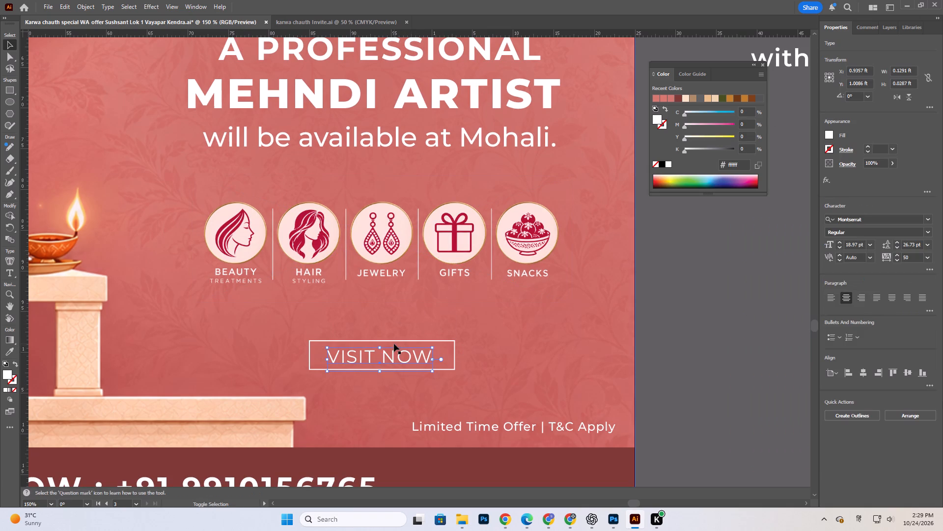
left_click(394, 341, "shift")
left_click(865, 220)
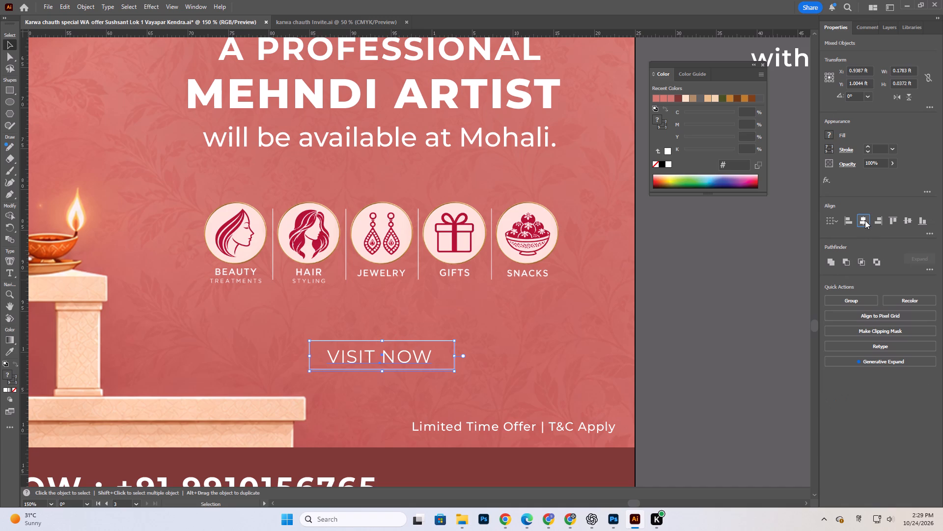
left_click(865, 220)
key("ctrl+g")
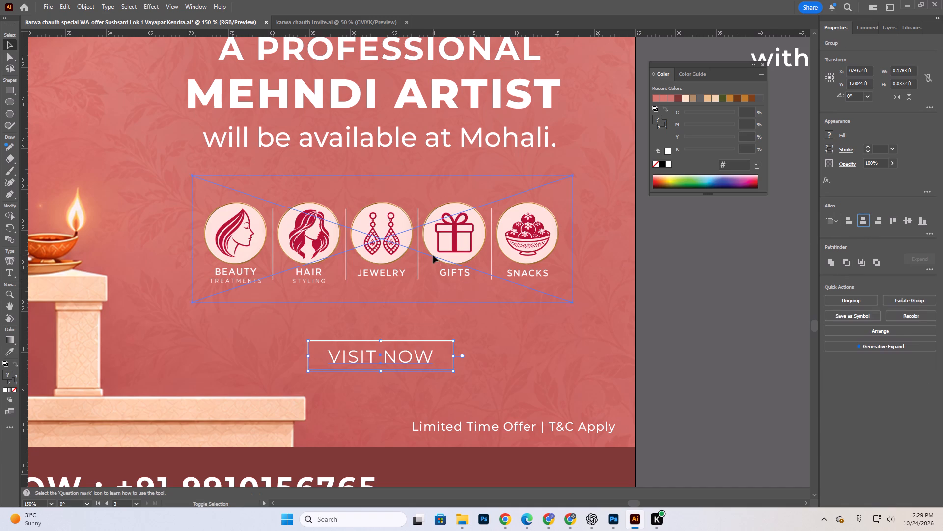
Align the whole text column, from YOU'RE INVITED TO through the icon strip to VISIT NOW, on their horizontal centres.
left_click(433, 255, "shift")
scroll(438, 304, "down", 2, "alt")
left_click(432, 221, "shift")
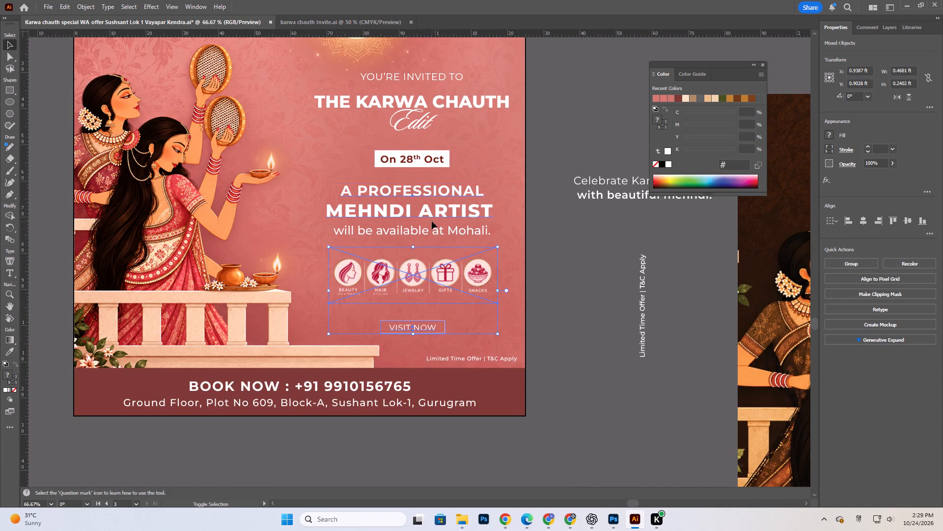
left_click(431, 229, "shift")
left_click(425, 160, "shift")
left_click(418, 118, "shift")
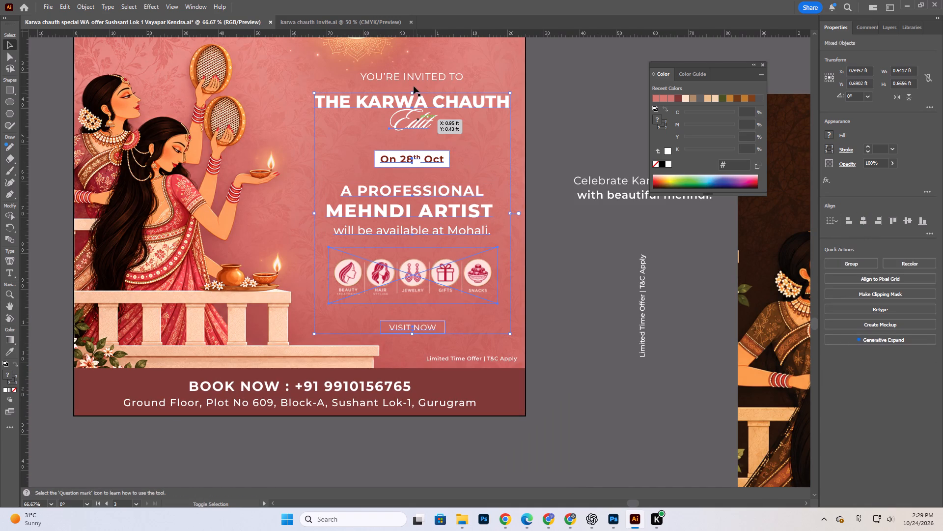
left_click(414, 80, "shift")
left_click(866, 217)
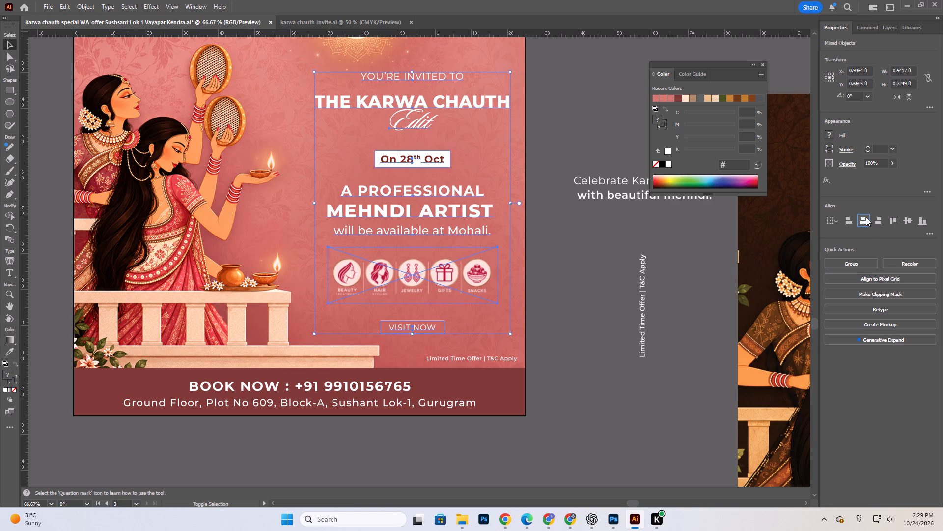
left_click(866, 217)
left_click(625, 428)
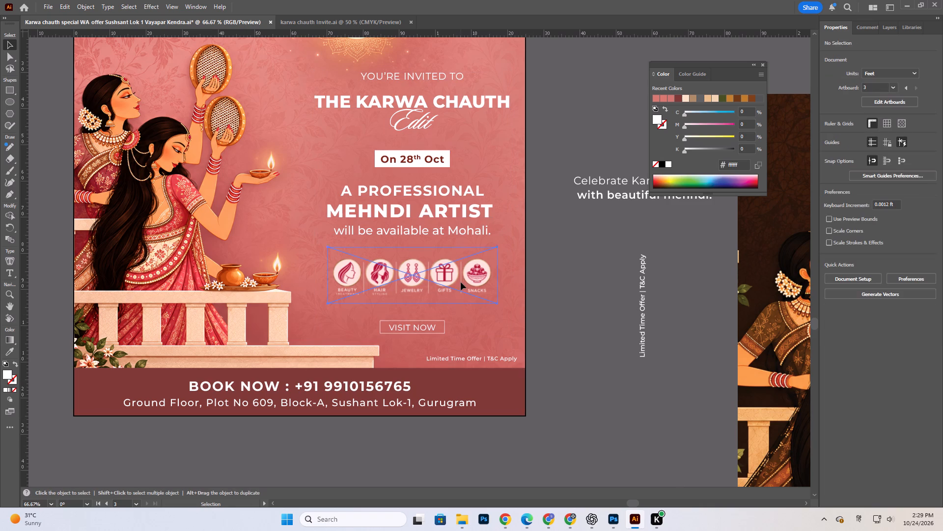
Move the A PROFESSIONAL MEHNDI ARTIST text, the Mohali line and the icon strip down about 0.012 ft.
left_click(461, 282)
left_click(444, 233, "shift")
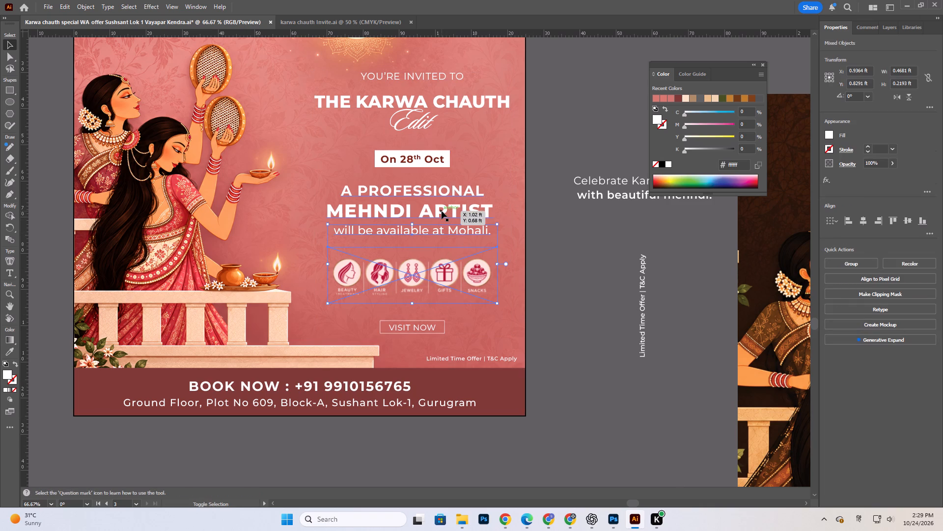
left_click(442, 211, "shift")
key("shift+Down")
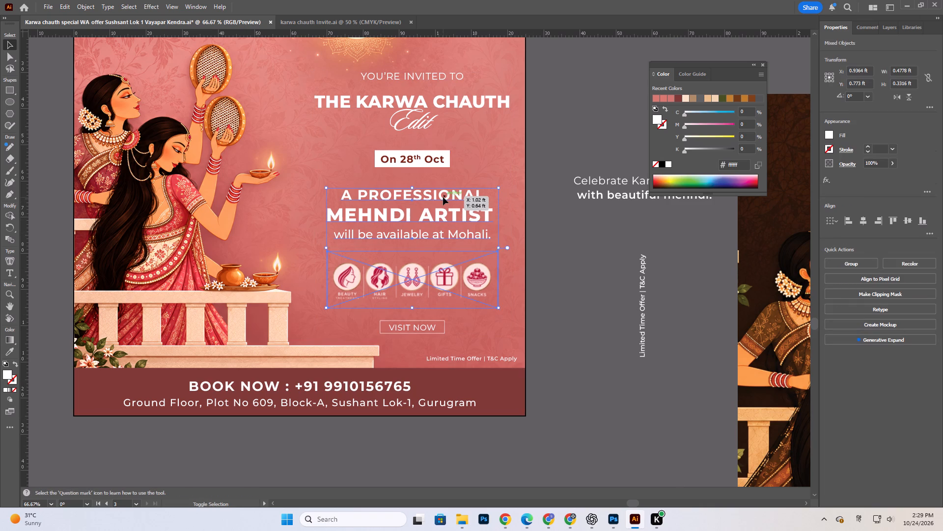
left_click(572, 304)
Nudge the icon strip up about 0.017 ft, closer to the Mohali line.
left_click(459, 293)
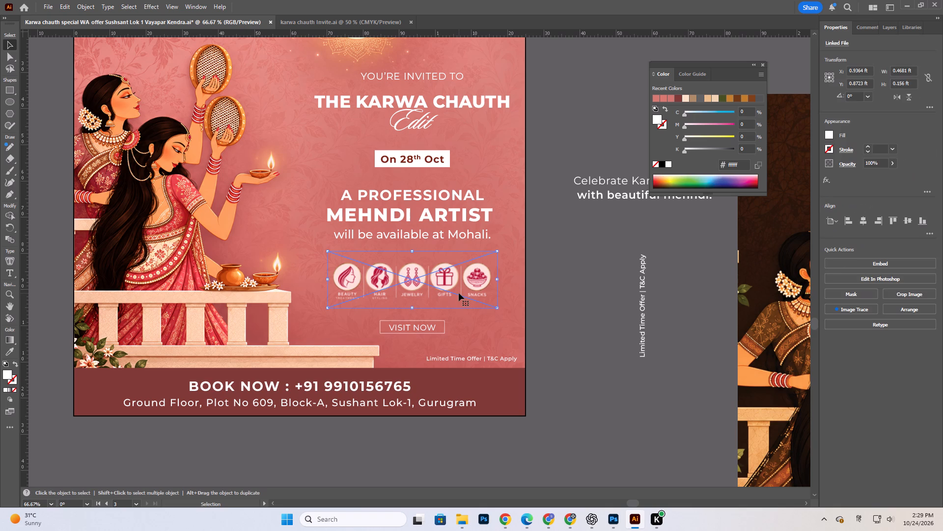
key("shift+Up")
key("Up")
key("Up")
key("Up")
key("Up")
key("Up")
key("Up")
key("Up")
key("Up")
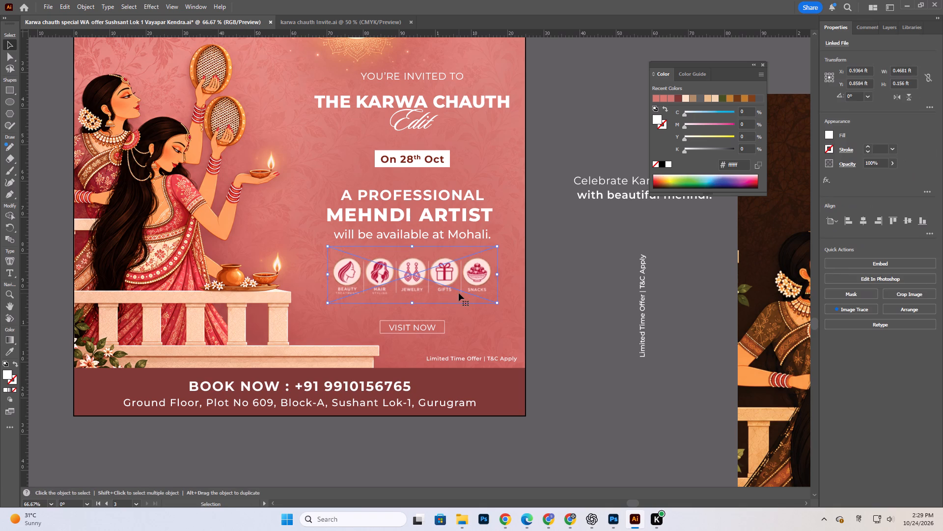
key("Down")
key("Down")
key("Down")
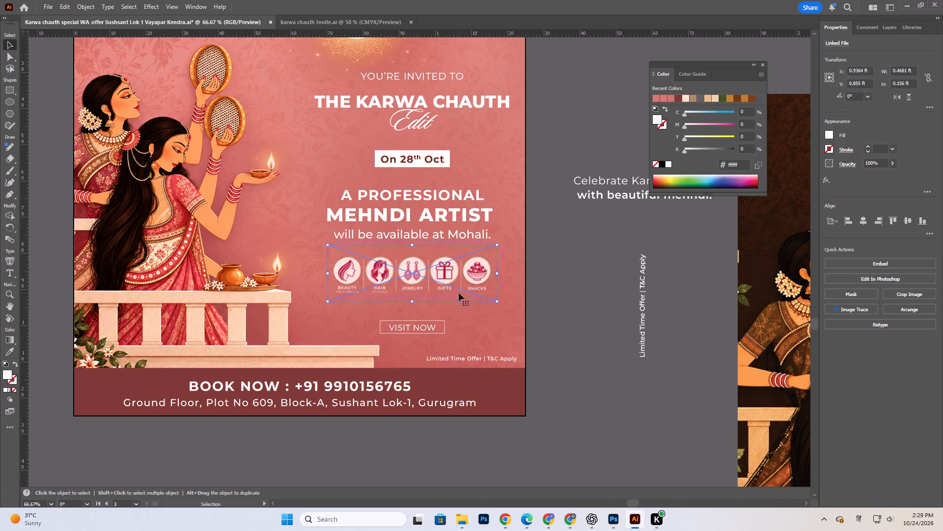
left_click(628, 364)
Nudge the mehndi artist text, the Mohali line and the icon strip down together by about 0.013 ft.
key("space")
key("space")
key("space")
key("space")
key("space")
key("space")
key("space")
key("space")
key("space")
key("space")
key("space")
key("space")
key("space")
key("space")
key("space")
key("space")
key("space")
key("space")
key("space")
key("space")
left_click_drag(486, 409, 505, 433)
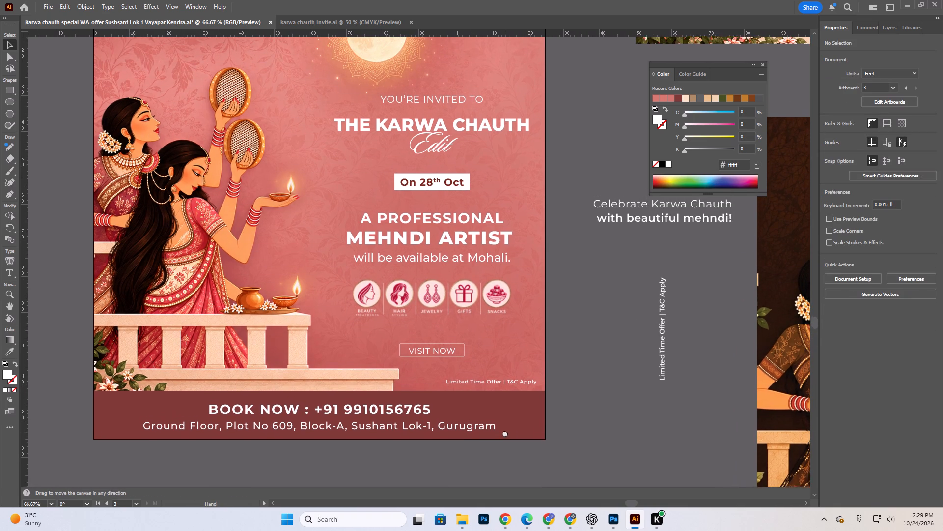
left_click_drag(505, 433, 503, 440)
left_click(468, 313)
left_click(460, 270, "shift")
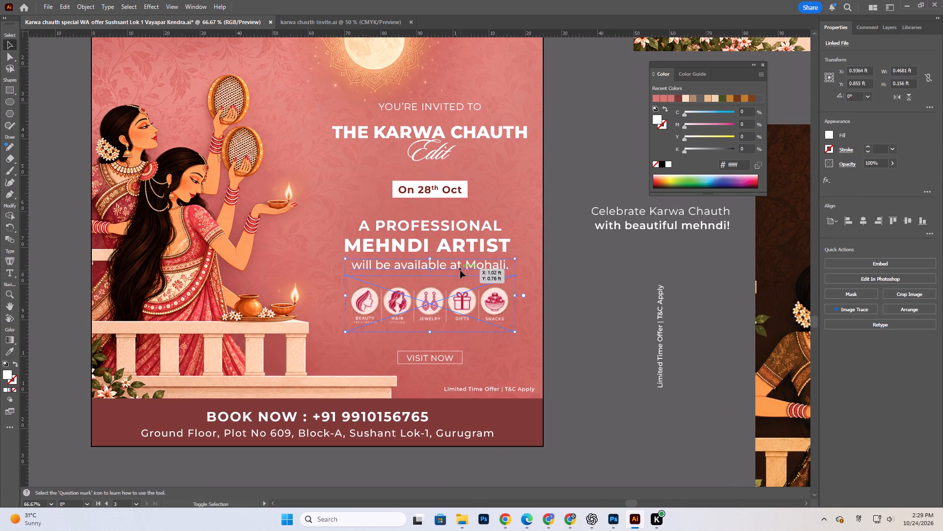
left_click(458, 240, "shift")
key("Down")
key("Down")
key("Down")
key("Down")
key("Down")
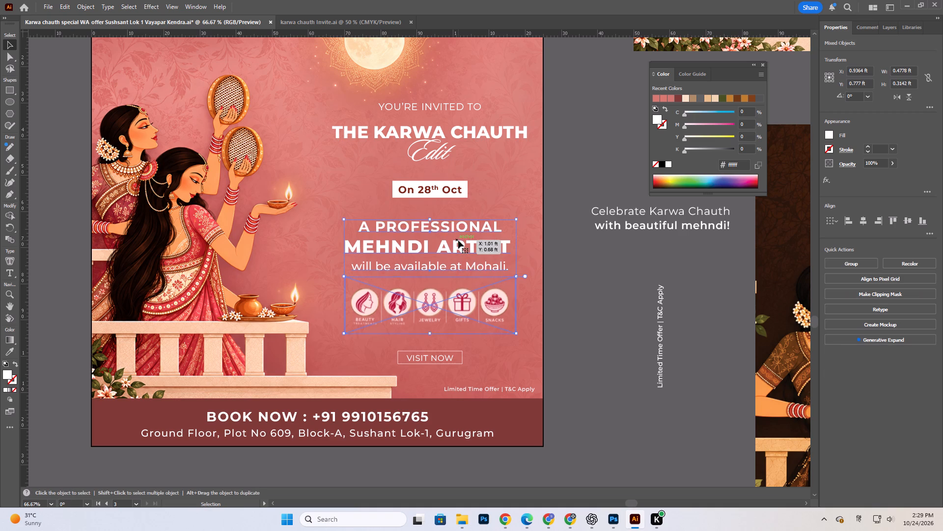
key("Down")
key("Down")
key("Down")
key("Down")
key("Down")
key("Down")
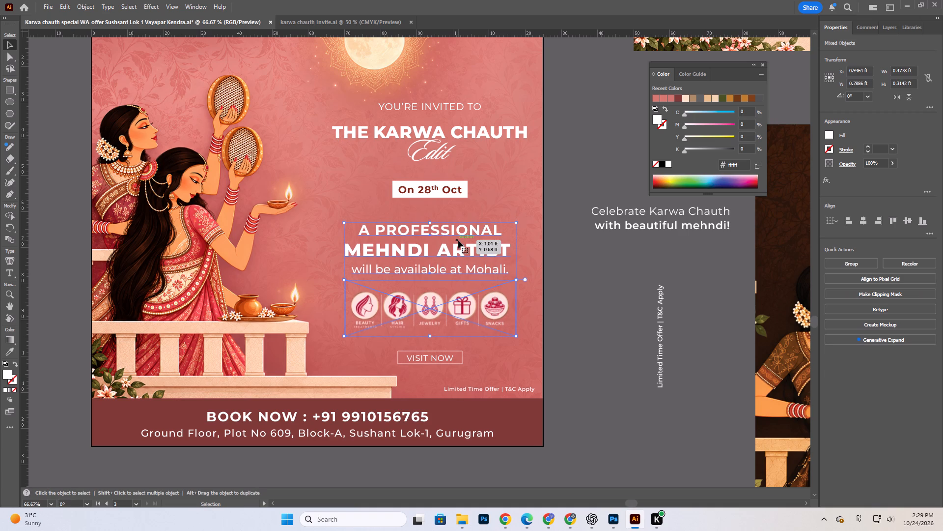
Enlarge the YOU'RE INVITED TO line proportionally from its centre to about 0.3 ft wide.
scroll(357, 295, "down", 2, "alt")
left_click(285, 273)
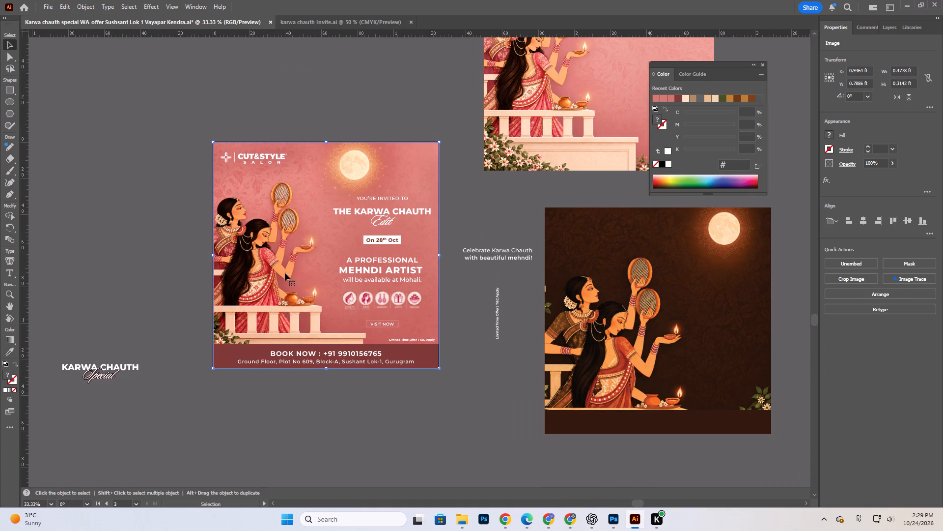
left_click(482, 300)
scroll(396, 252, "up", 2, "alt")
left_click(360, 144)
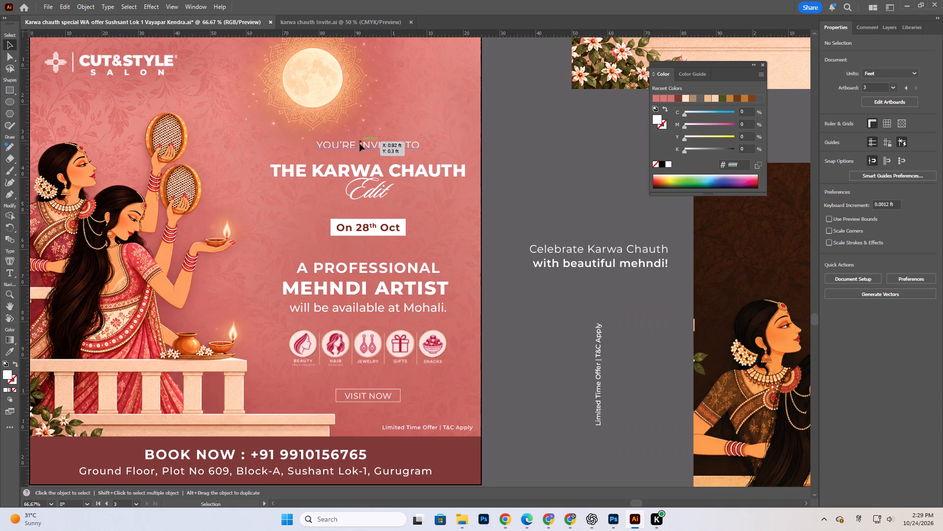
left_click(420, 151, "alt+shift")
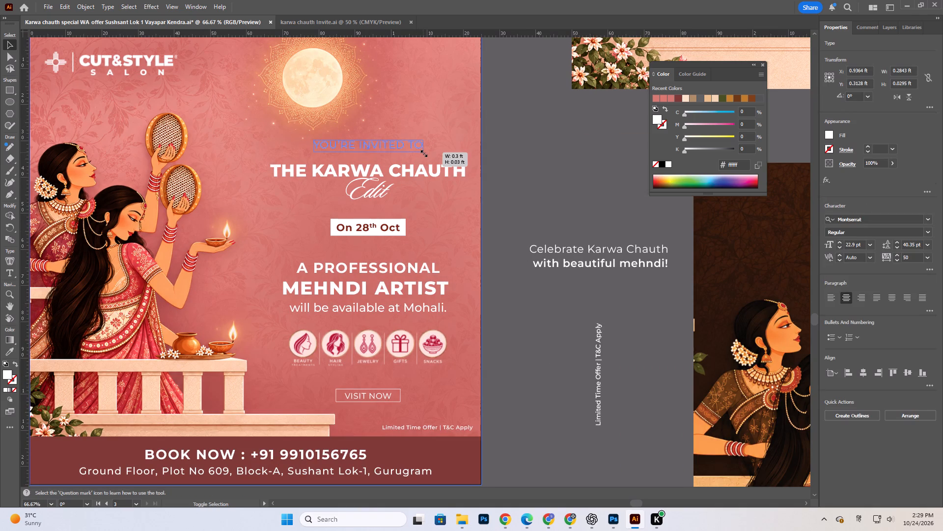
left_click(395, 213)
Move the On 28th Oct date box down about 0.012 ft, between the heading and the artist text.
left_click(384, 224)
key("shift+Down")
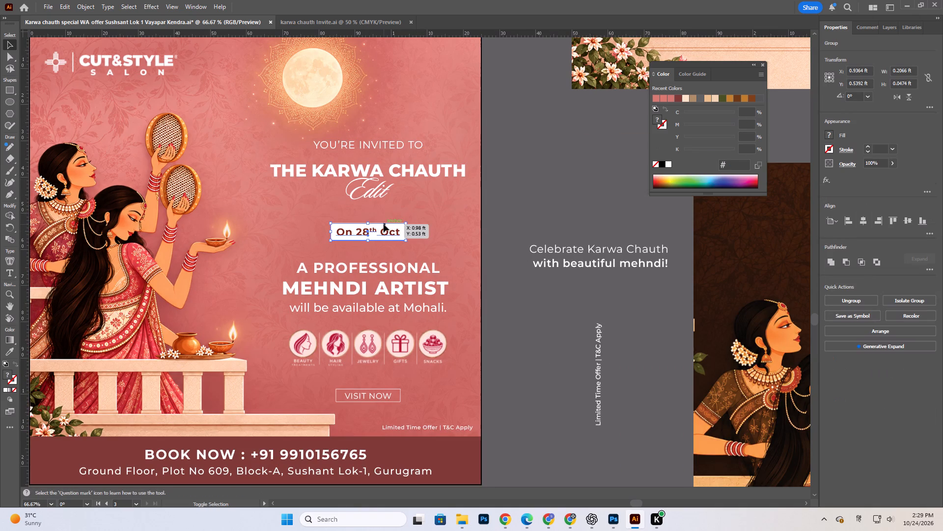
key("Down")
key("Up")
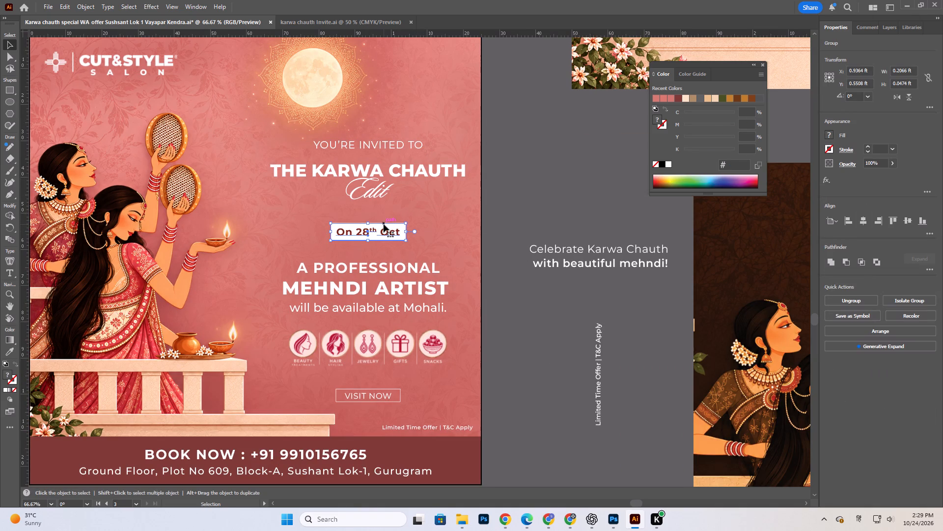
Move the VISIT NOW group up about 0.012 ft, closer to the icon strip.
left_click(369, 388)
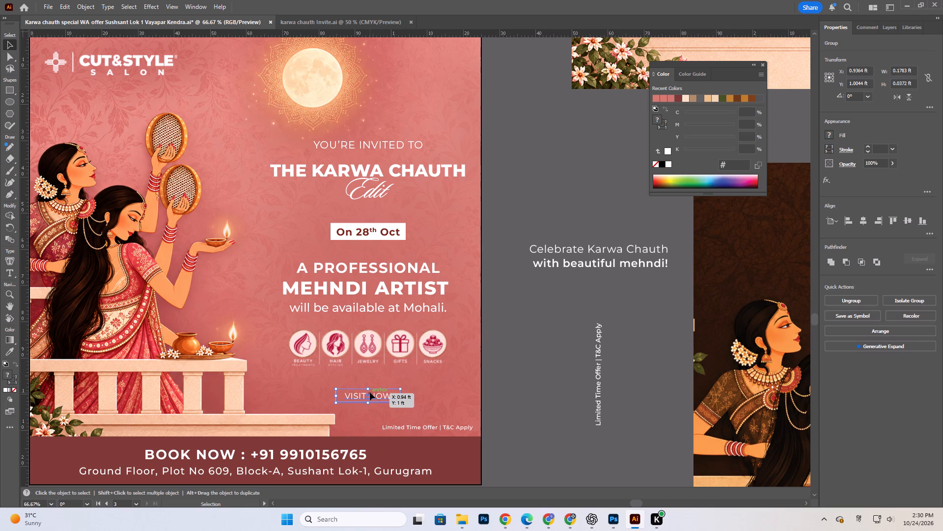
key("shift+Up")
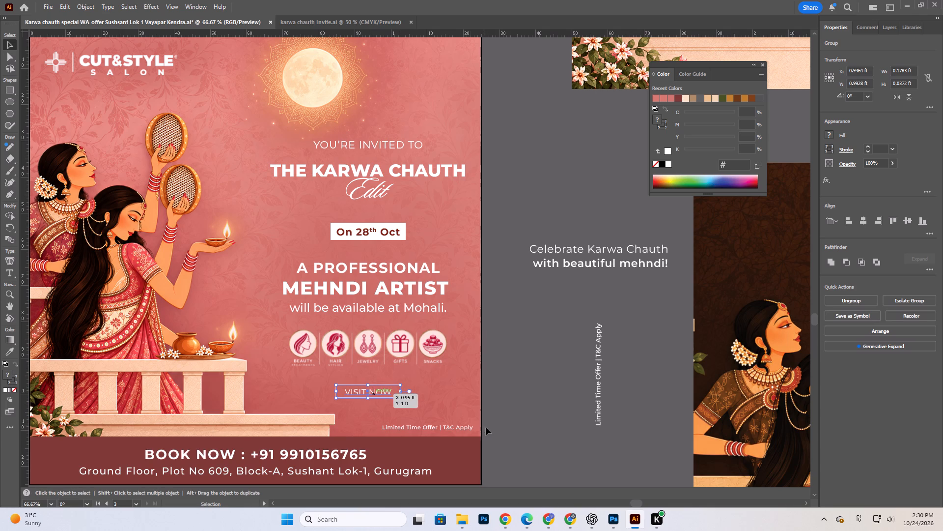
left_click(536, 401)
Save the Illustrator document.
key("space")
key("space")
key("space")
key("space")
key("space")
key("space")
left_click_drag(475, 416, 491, 390)
key("ctrl+s")
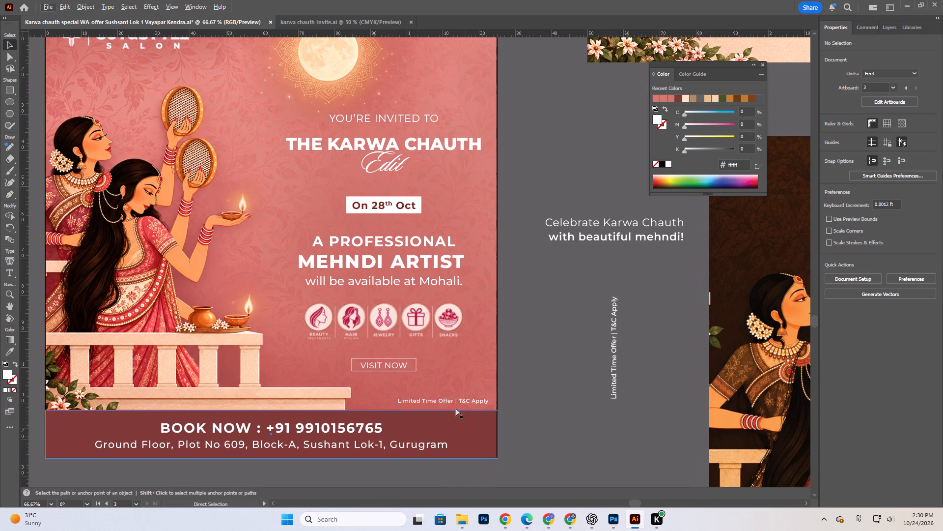
Select the whole text column without the background image and nudge it about 0.024 ft toward the women.
scroll(416, 385, "down", 3, "alt")
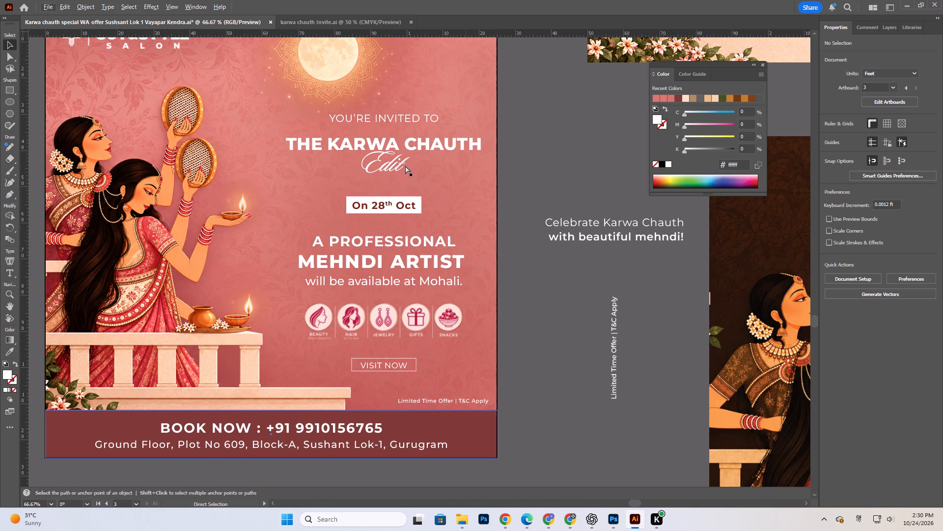
left_click_drag(474, 231, 411, 305)
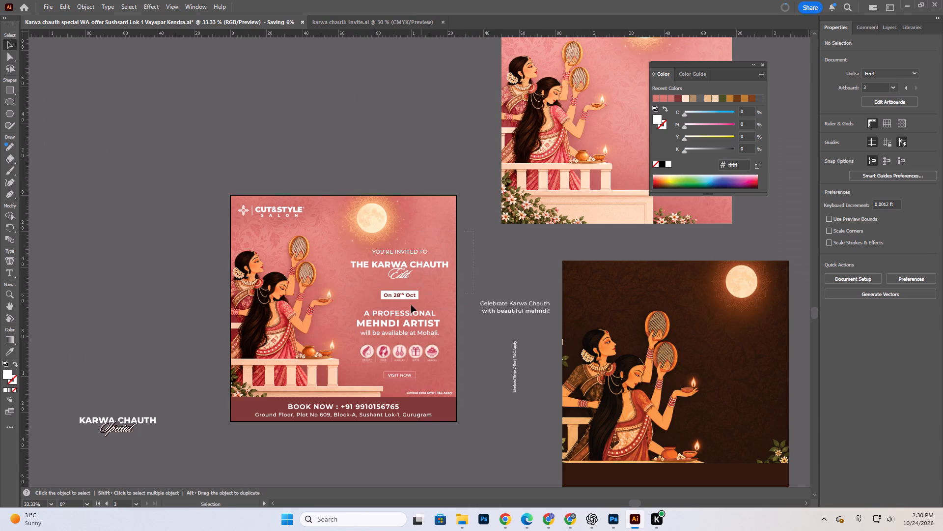
left_click_drag(411, 305, 394, 375)
left_click(432, 216, "shift")
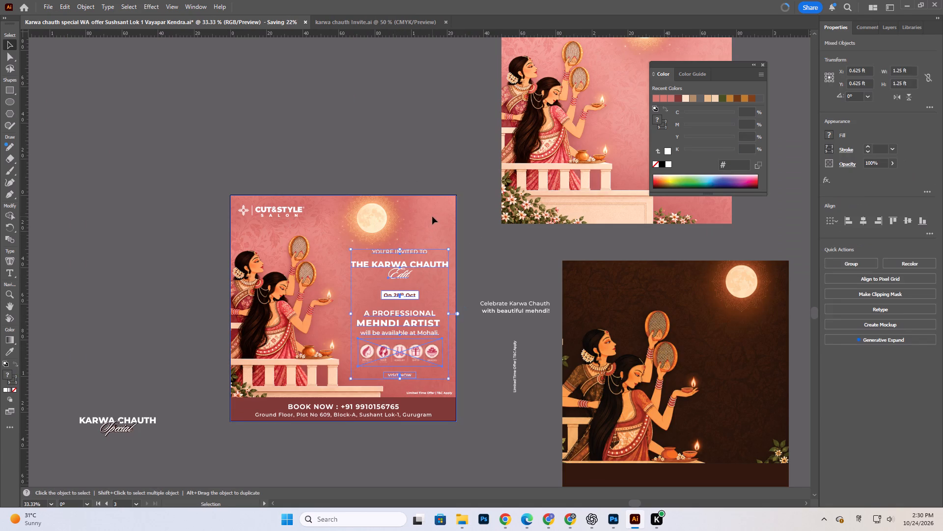
key("Left")
key("Left")
key("Left")
key("Left")
key("Left")
key("Left")
key("Left")
key("Left")
key("Left")
key("Left")
key("Left")
key("Left")
key("Left")
key("Left")
key("Left")
key("Left")
key("Left")
key("Left")
key("Left")
key("Left")
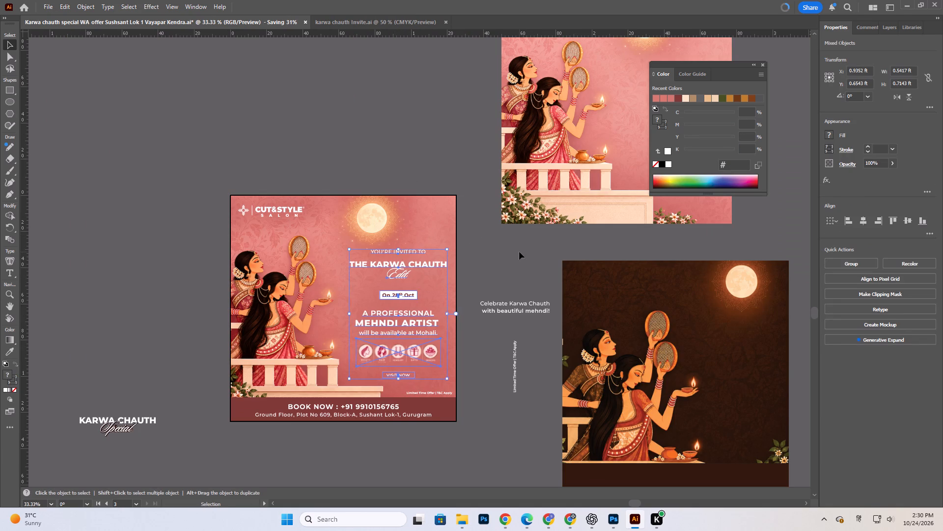
key("Left")
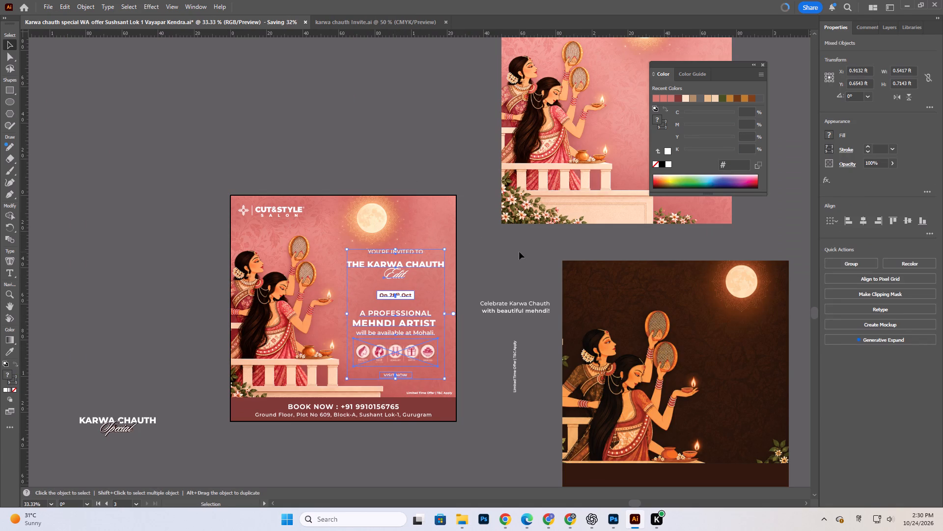
Deselect everything and examine the text column, service icons, VISIT NOW box and footer of the pink mehndi offer.
left_click(519, 252)
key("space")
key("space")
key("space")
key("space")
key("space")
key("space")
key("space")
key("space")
left_click_drag(398, 404, 369, 370)
scroll(363, 345, "up", 5, "alt")
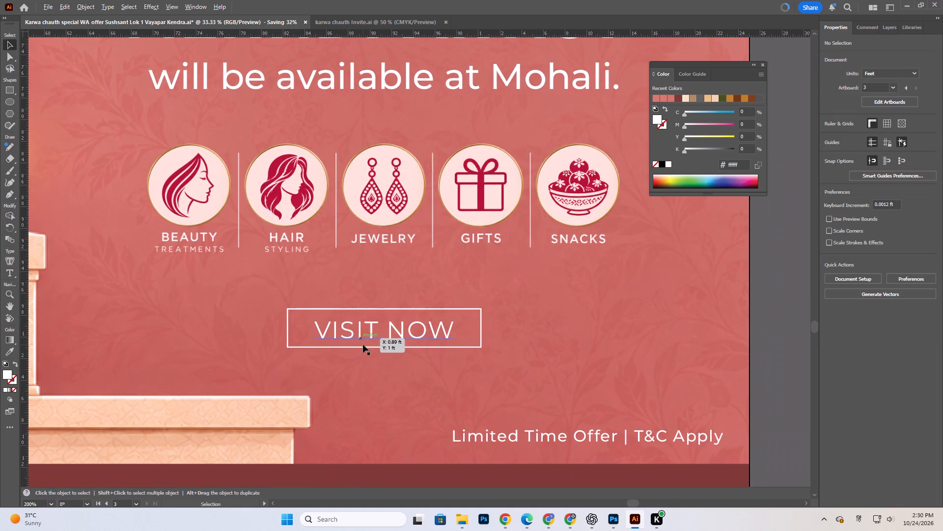
scroll(382, 334, "down", 3, "alt")
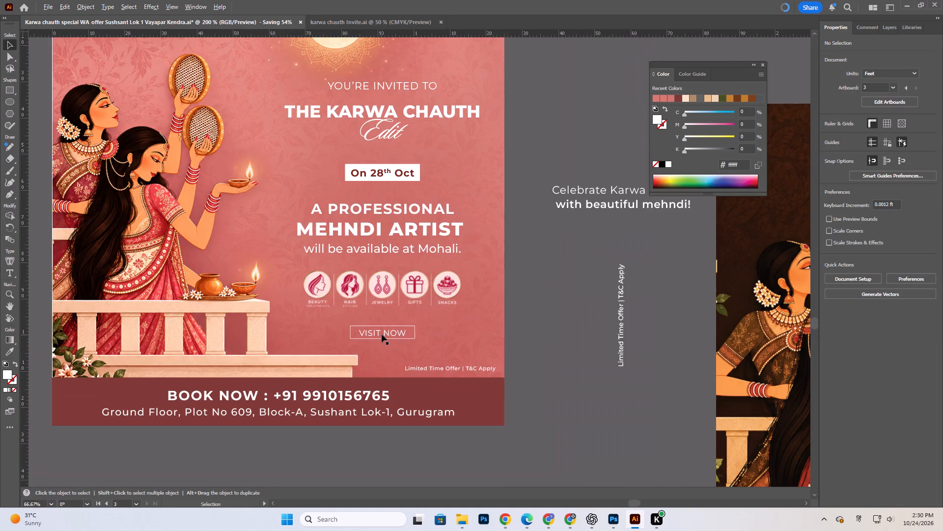
scroll(382, 334, "down", 1, "alt")
scroll(408, 373, "up", 2)
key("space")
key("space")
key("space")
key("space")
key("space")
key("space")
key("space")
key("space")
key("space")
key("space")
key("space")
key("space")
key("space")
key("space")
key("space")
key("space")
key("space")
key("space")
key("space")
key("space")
left_click_drag(452, 409, 436, 407)
Save the Illustrator document.
key("ctrl+s")
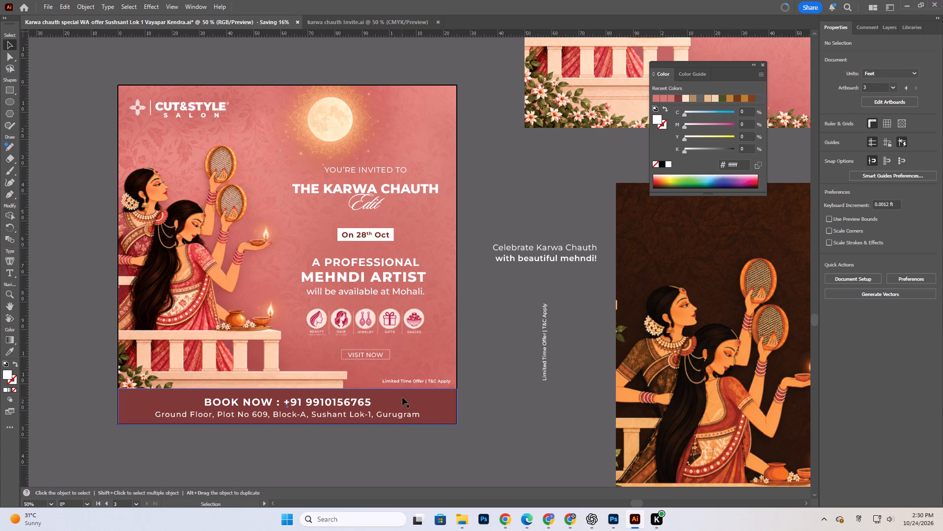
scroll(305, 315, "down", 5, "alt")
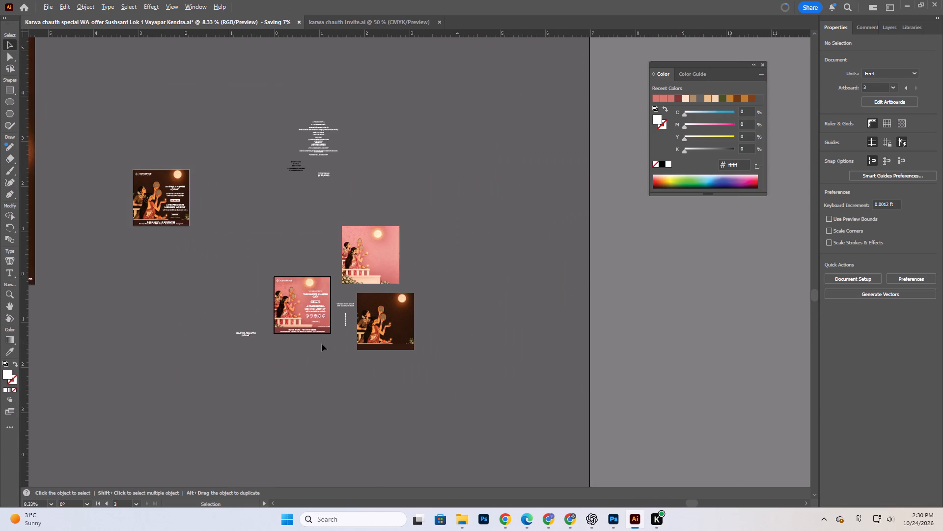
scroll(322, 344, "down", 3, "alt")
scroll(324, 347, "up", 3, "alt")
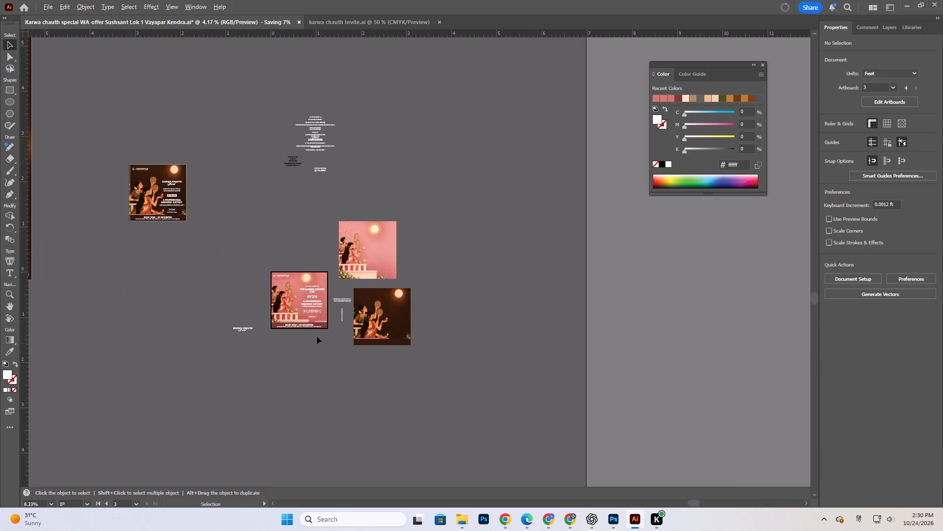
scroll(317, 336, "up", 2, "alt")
Switch to Photoshop and copy the full BOOK NOW line from the Mohali artwork's footer.
left_click(614, 516)
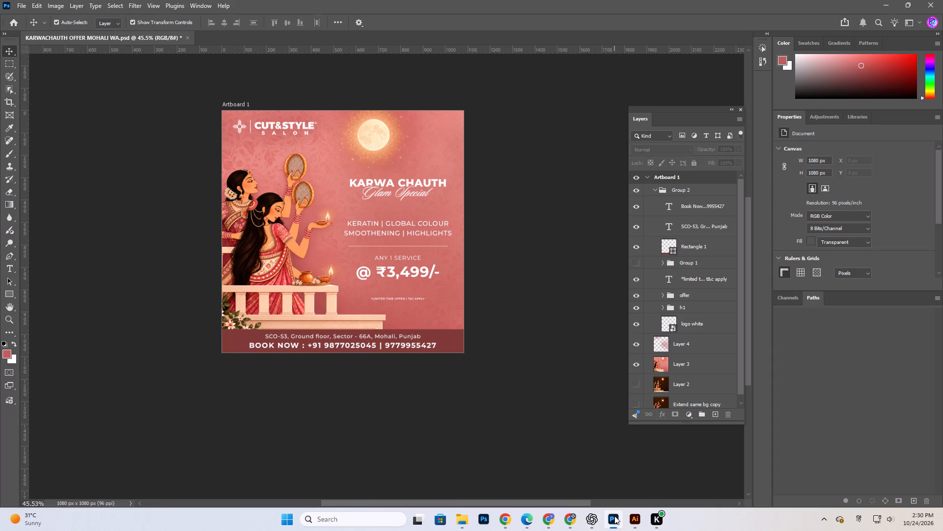
scroll(413, 370, "up", 1)
scroll(344, 360, "up", 3, "alt")
left_click(343, 358)
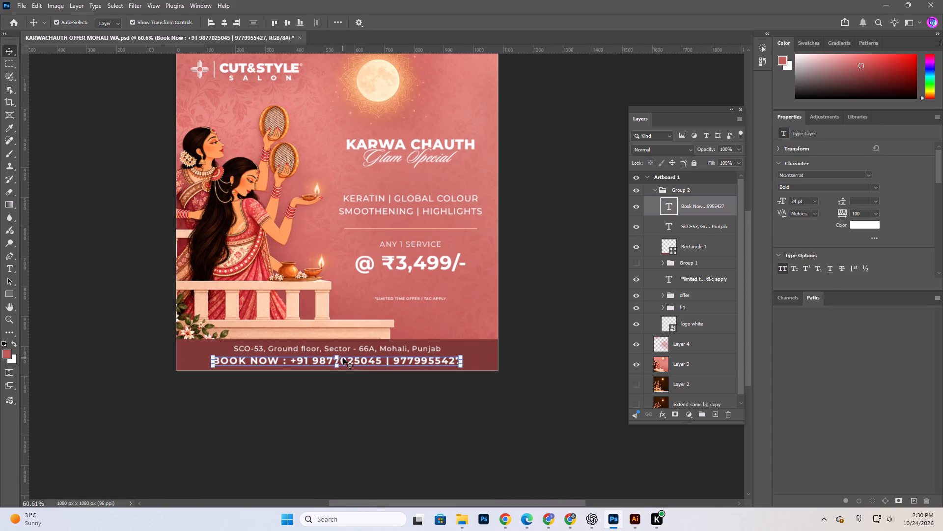
double_click(343, 358)
key("ctrl+c")
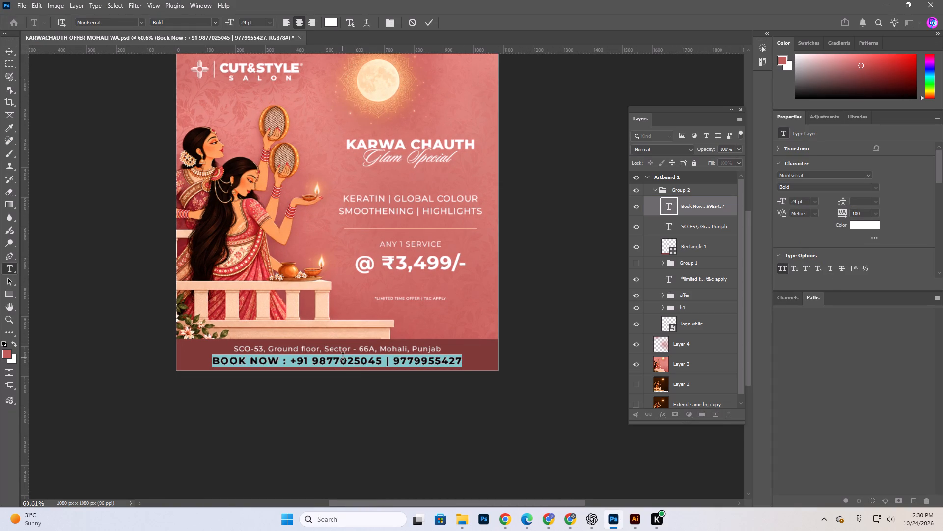
Switch to Illustrator and replace the whole BOOK NOW line in the mehndi offer's footer with the copied Mohali booking text.
left_click(638, 530)
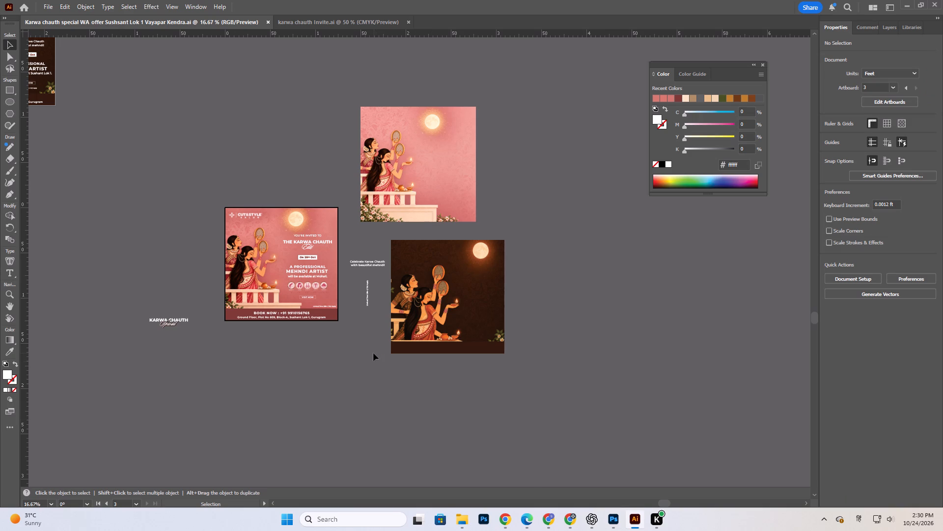
scroll(265, 318, "up", 5, "alt")
double_click(361, 292)
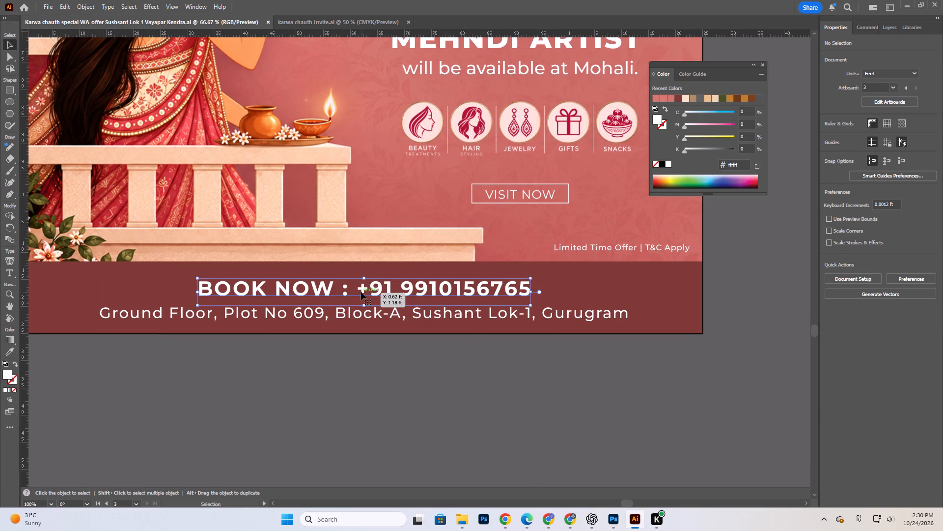
key("ctrl+a")
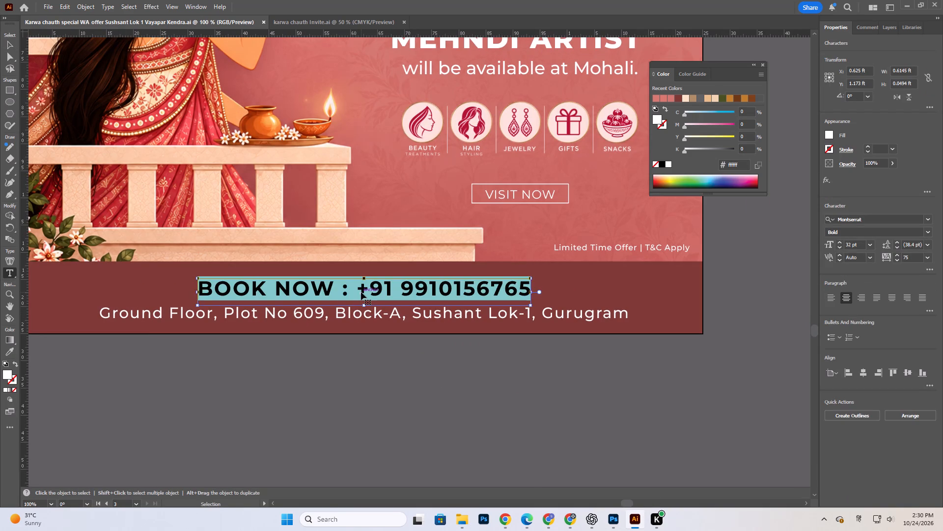
key("ctrl+v")
Switch back to the Mohali artwork in Photoshop.
left_click(614, 522)
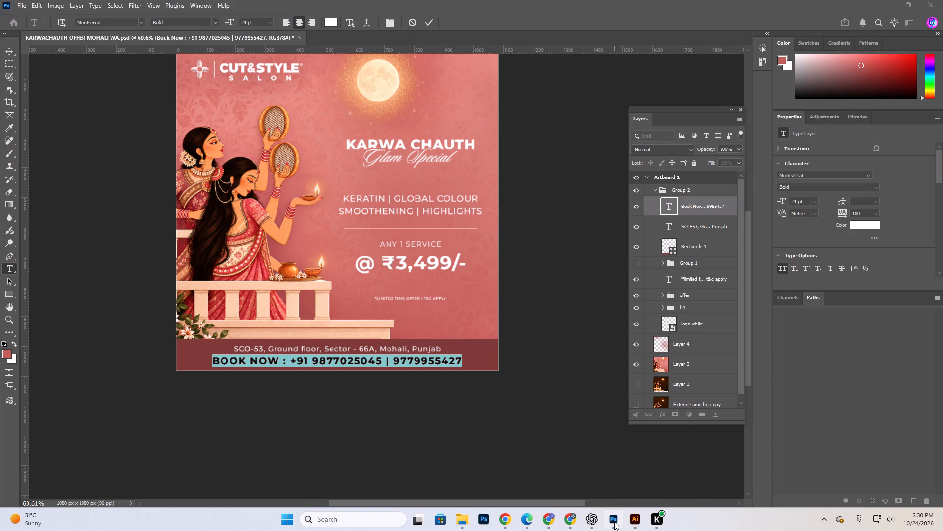
Copy the Mohali salon's address line from the footer of the Photoshop creative and leave text editing.
left_click(370, 352)
double_click(370, 348)
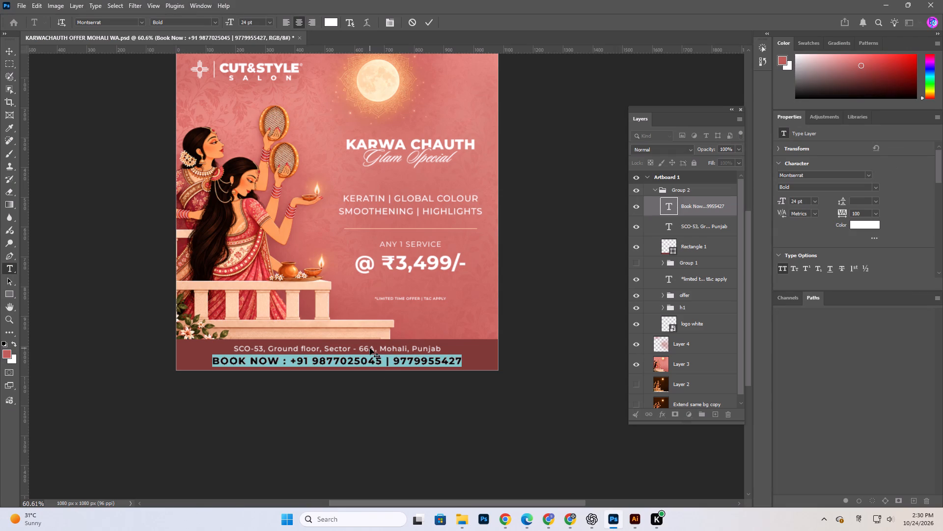
left_click(412, 16)
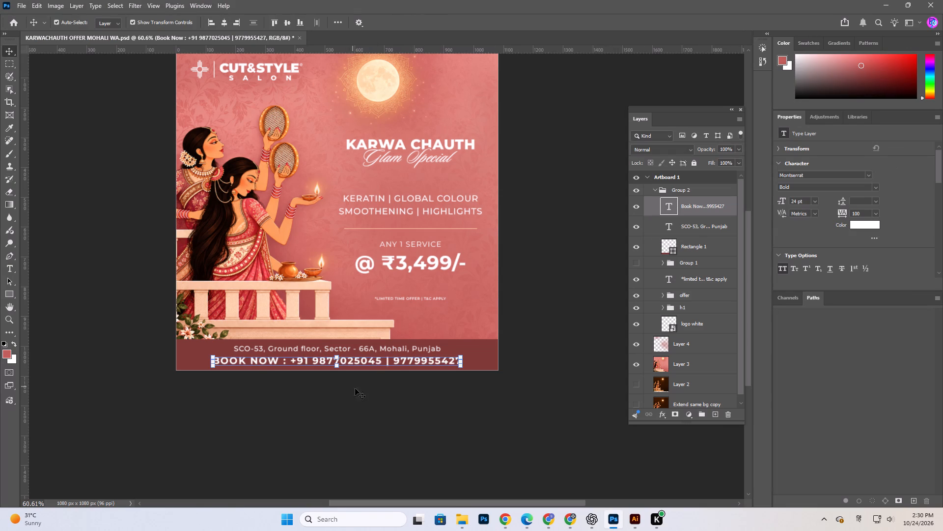
left_click_drag(361, 404, 361, 395)
double_click(364, 349)
key("ctrl+c")
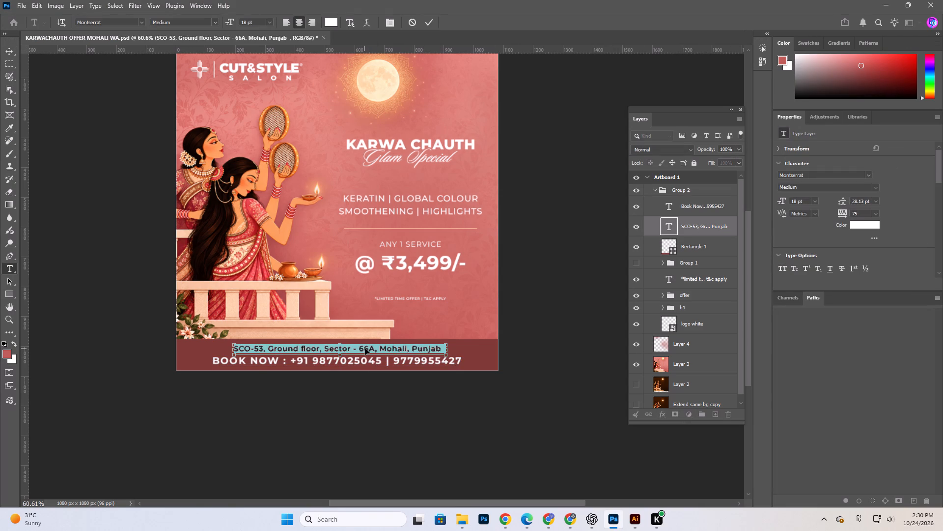
key("ctrl+c")
left_click(426, 24)
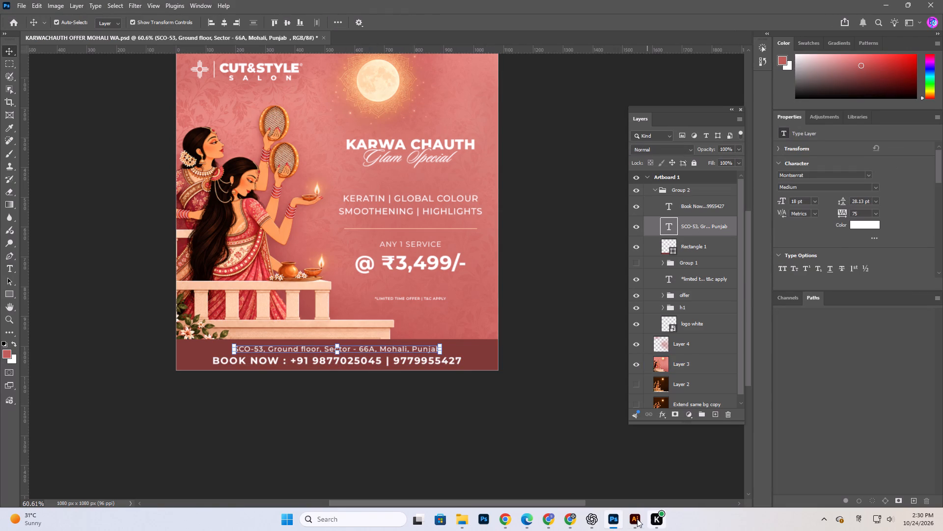
Switch to Illustrator, replace the footer's Gurugram address with the copied Mohali address and centre it horizontally on the artboard.
left_click(632, 519)
left_click(369, 316)
key("ctrl+a")
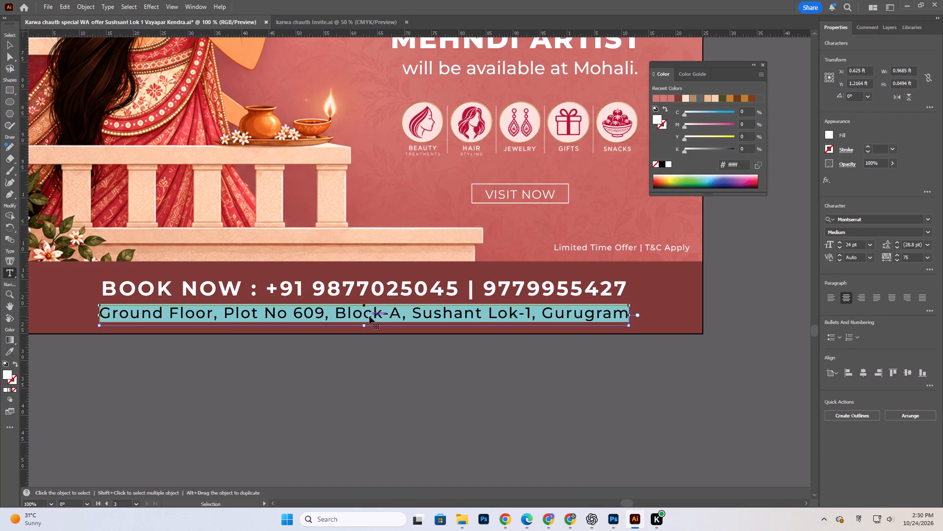
key("ctrl+v")
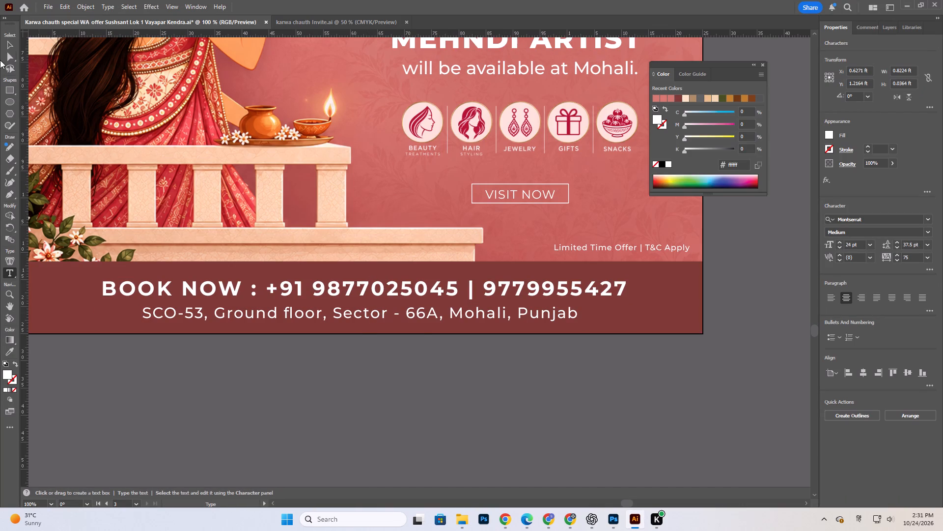
left_click(7, 52)
left_click(7, 40)
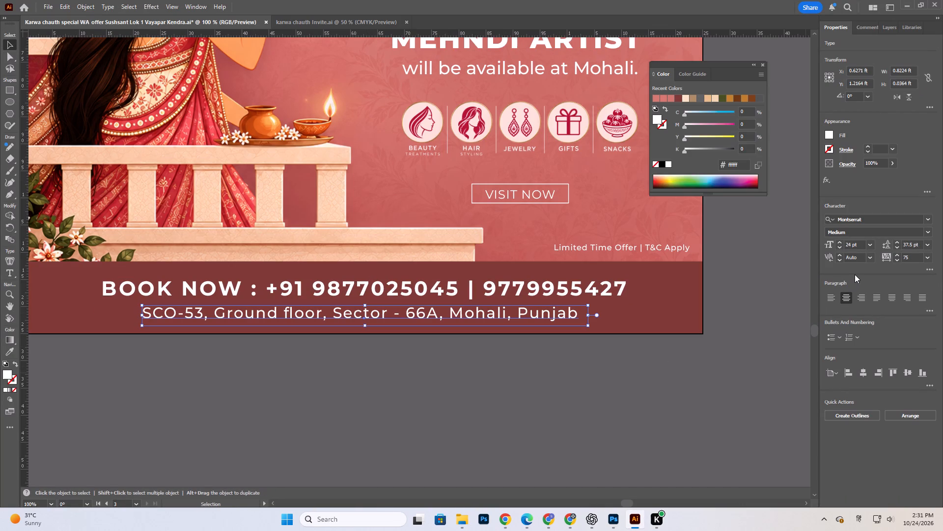
left_click(864, 378)
left_click_drag(474, 373, 470, 362)
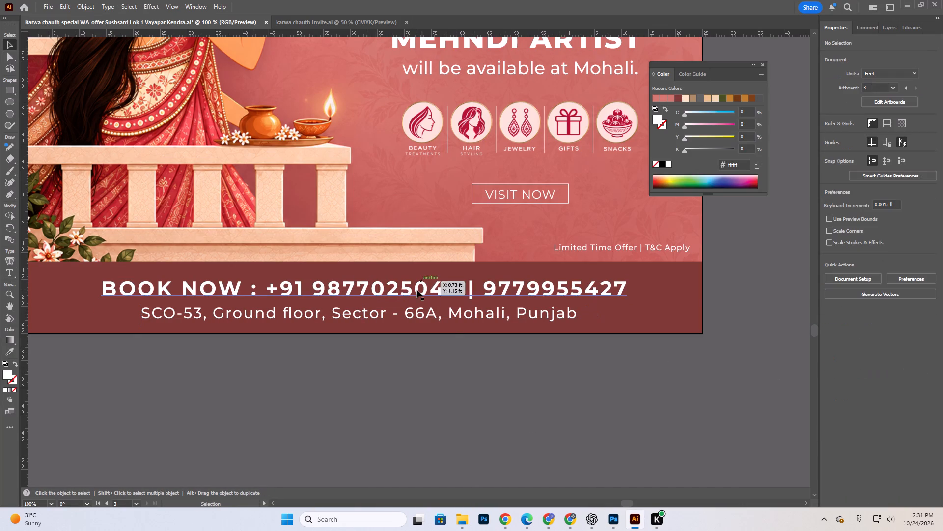
Swap the two footer lines so the Mohali address sits above the BOOK NOW contact line, both inside the maroon band.
left_click_drag(417, 290, 416, 314)
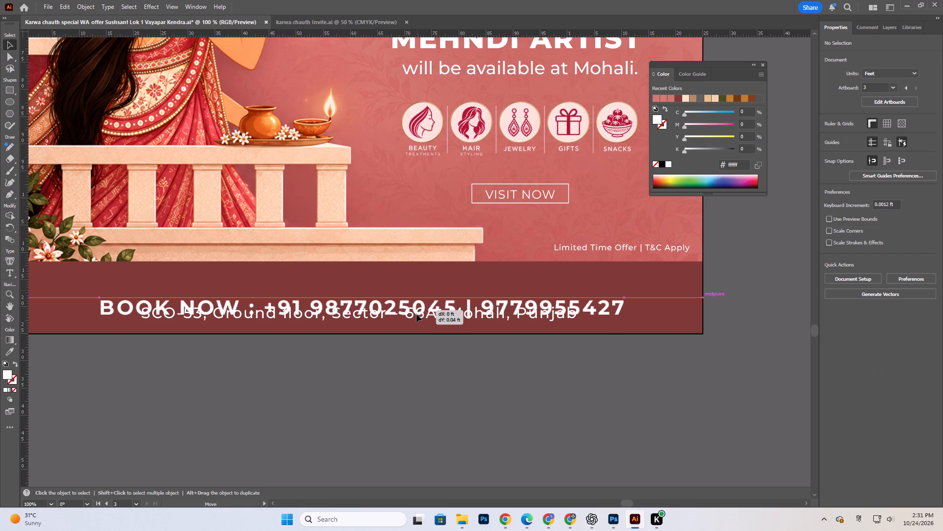
left_click_drag(416, 314, 416, 330)
left_click_drag(441, 383, 438, 372)
left_click(430, 317)
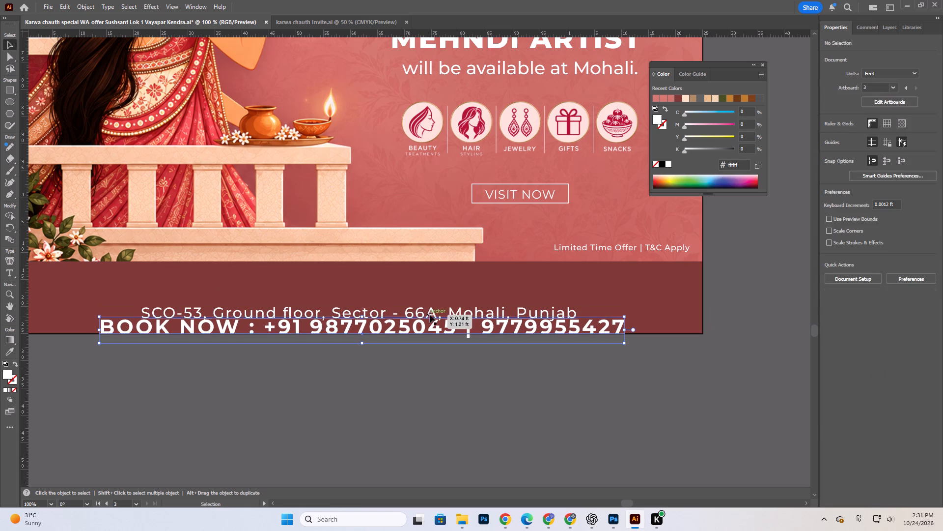
left_click(430, 312)
left_click_drag(435, 313, 431, 294)
left_click(867, 376)
left_click(508, 431)
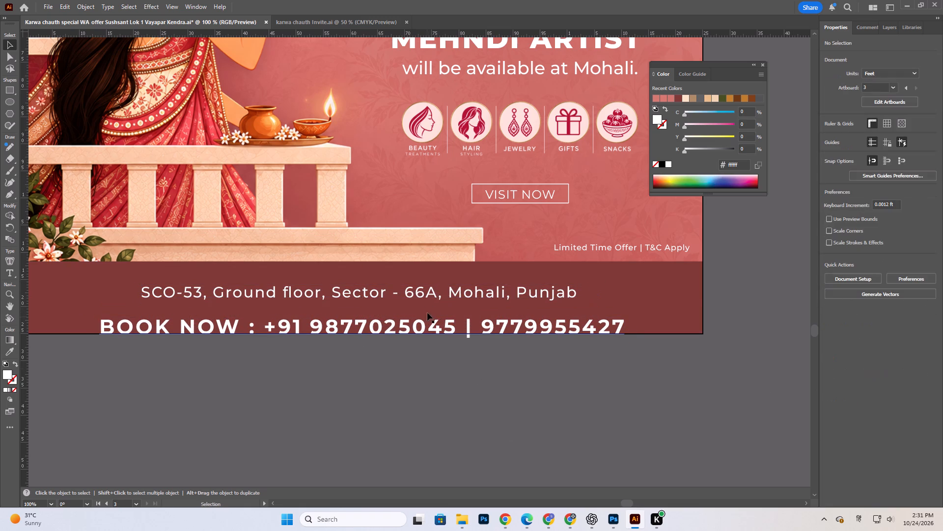
left_click_drag(427, 295, 426, 291)
left_click_drag(438, 336, 438, 322)
Centre the BOOK NOW line and the address line horizontally on the artboard.
left_click(864, 371)
left_click(864, 371)
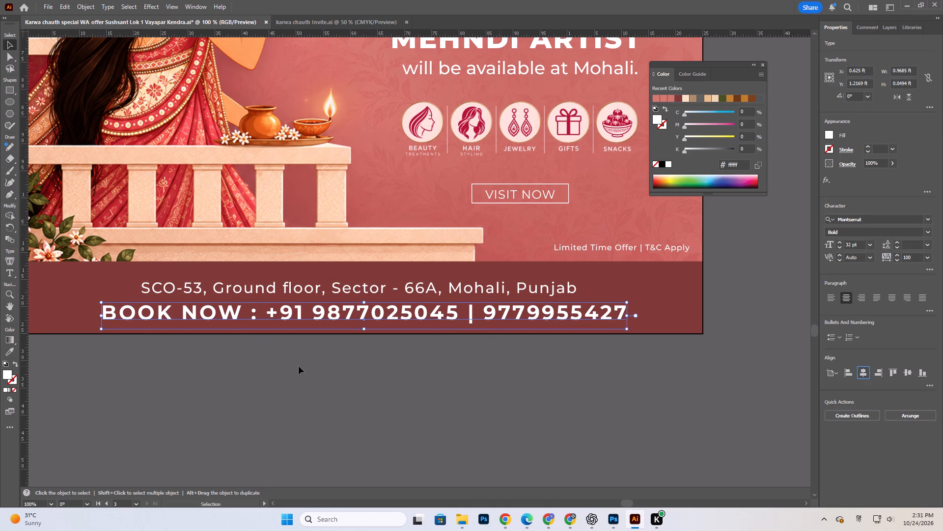
left_click(298, 366)
left_click(387, 291)
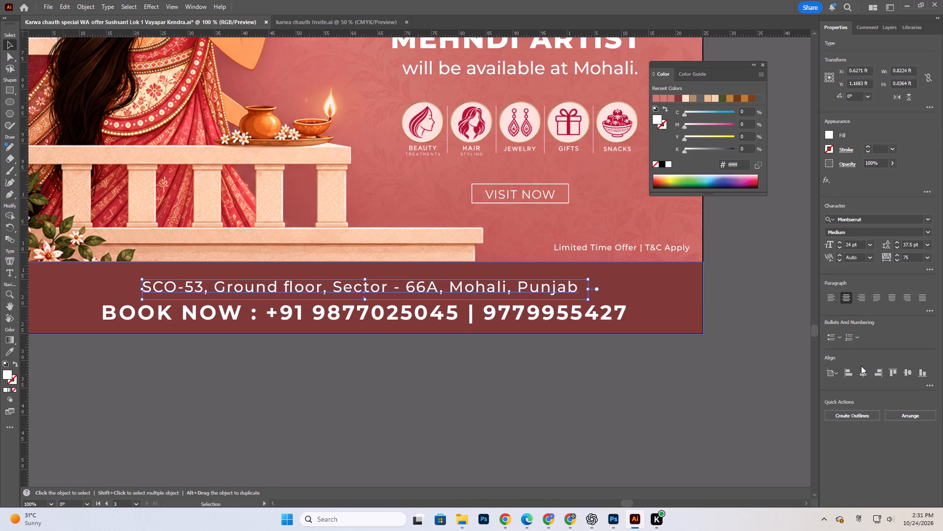
double_click(861, 366)
left_click(421, 463)
Save the Illustrator document.
scroll(307, 416, "down", 3, "alt")
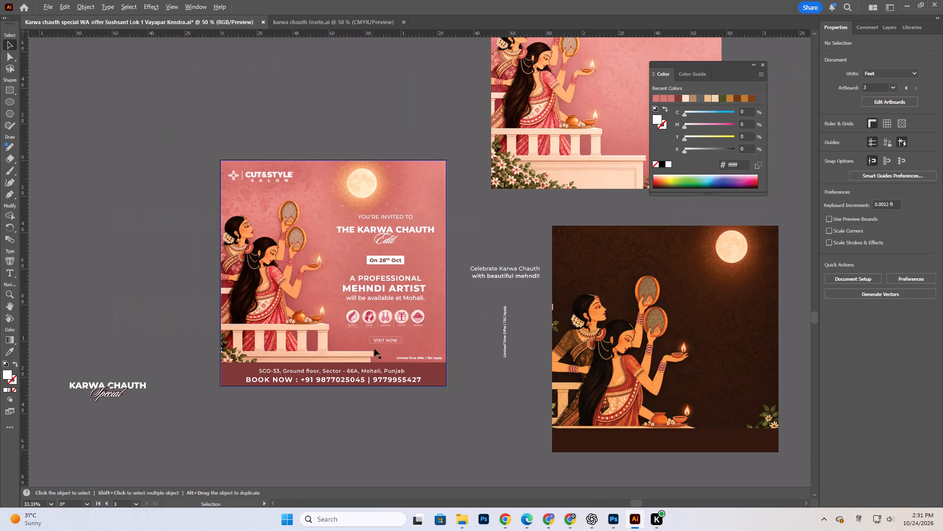
key("ctrl+s")
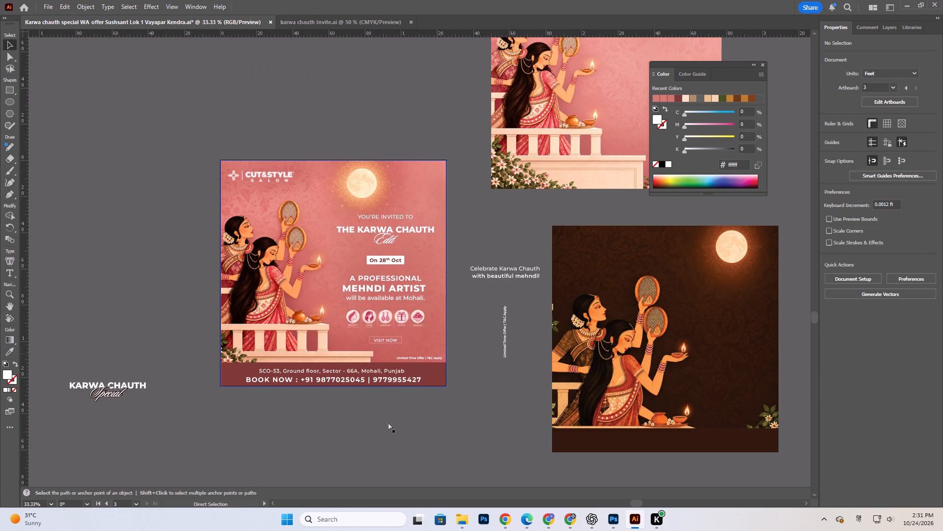
Start a Save for Web export of the pink square creative as PNG-24 at 1080 × 1080 px.
scroll(388, 422, "down", 2)
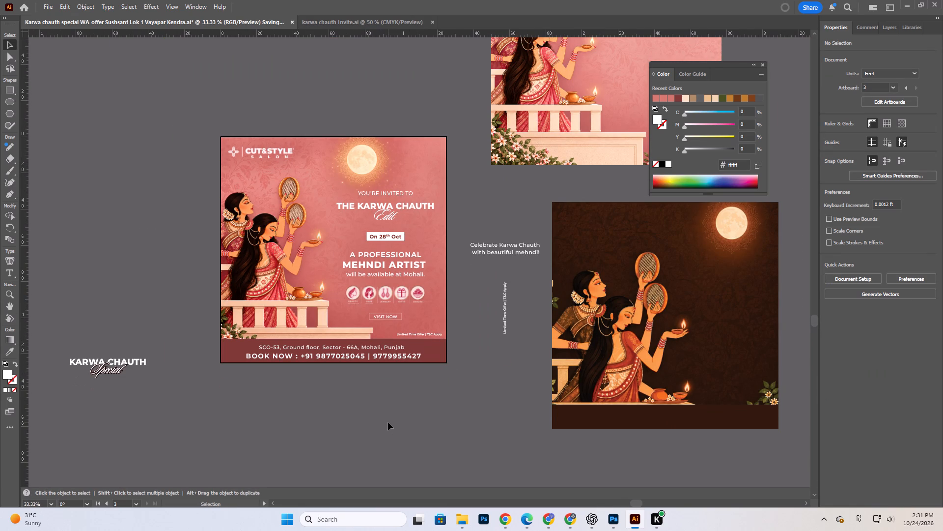
left_click(255, 182)
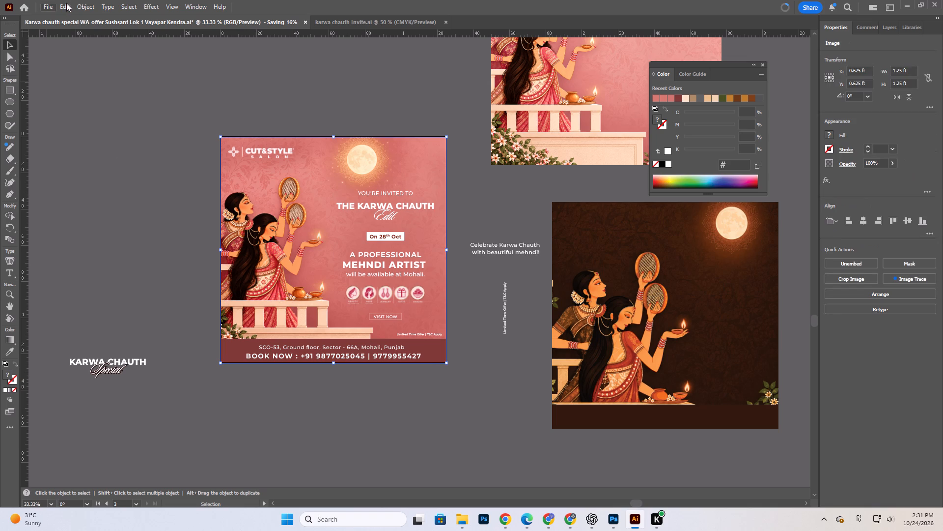
left_click(42, 3)
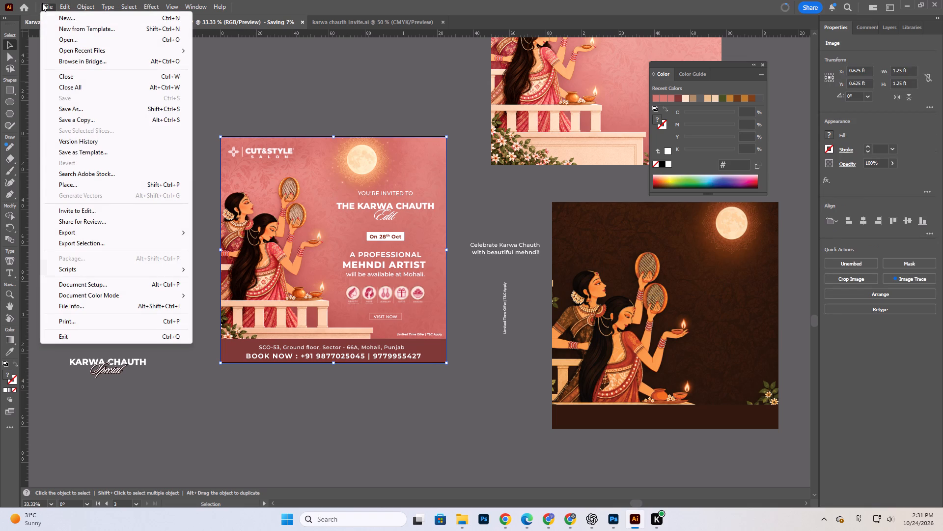
left_click(76, 236)
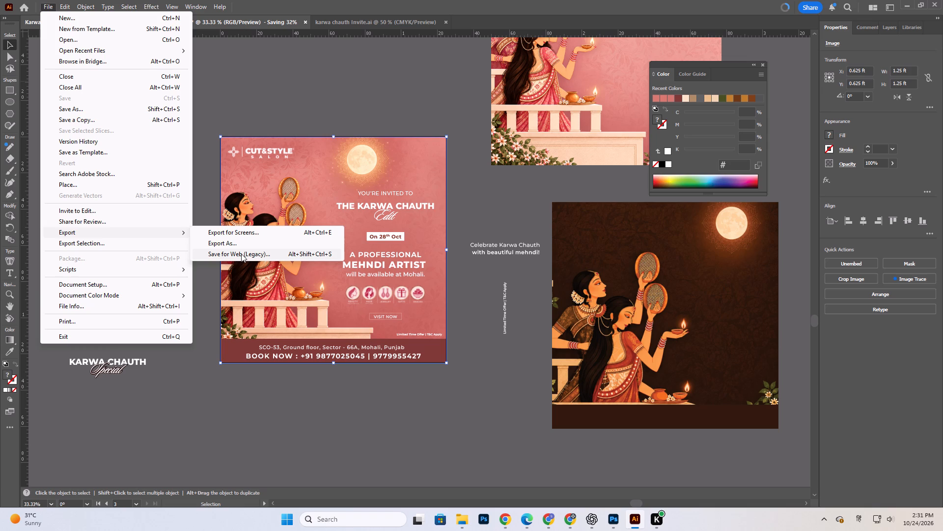
left_click(241, 254)
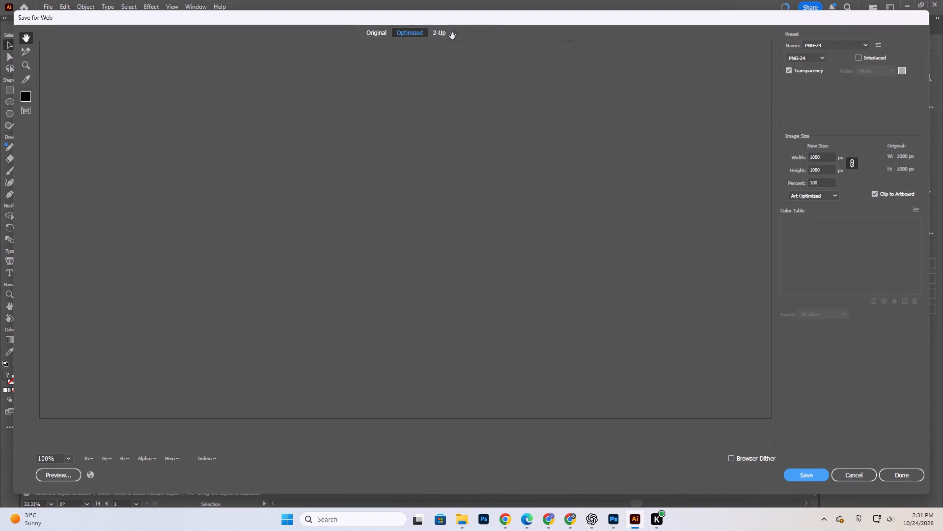
left_click(813, 477)
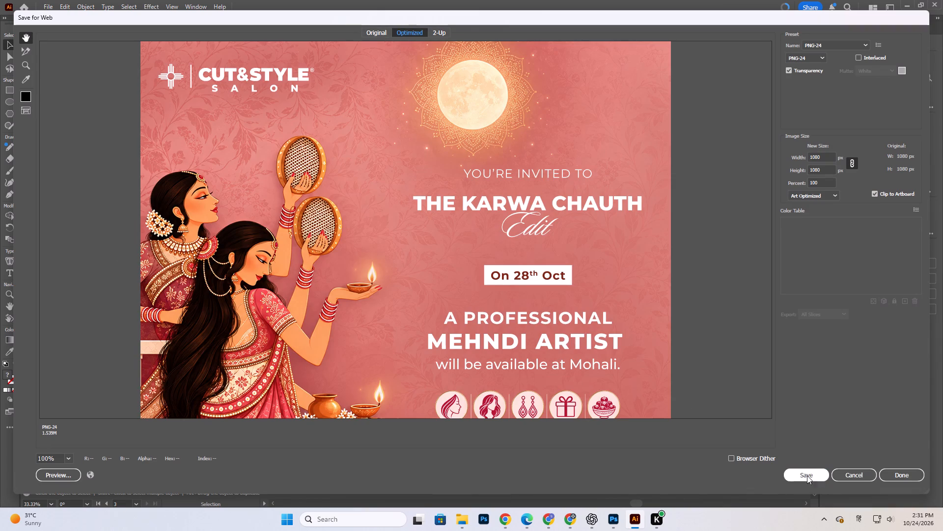
Choose the MOHALI folder inside LOCATIONS as the export destination, keeping the Images Only file type.
left_click(189, 49)
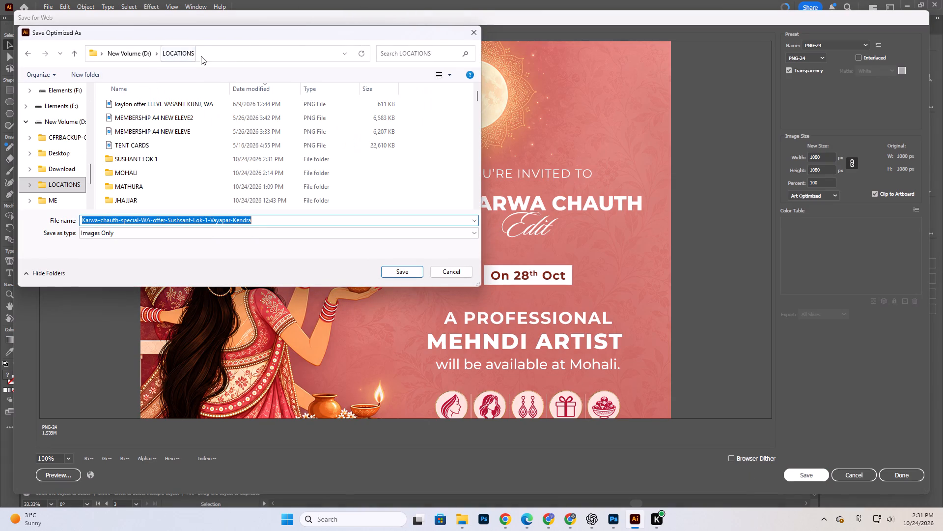
scroll(235, 122, "up", 2)
scroll(154, 156, "up", 2)
double_click(129, 175)
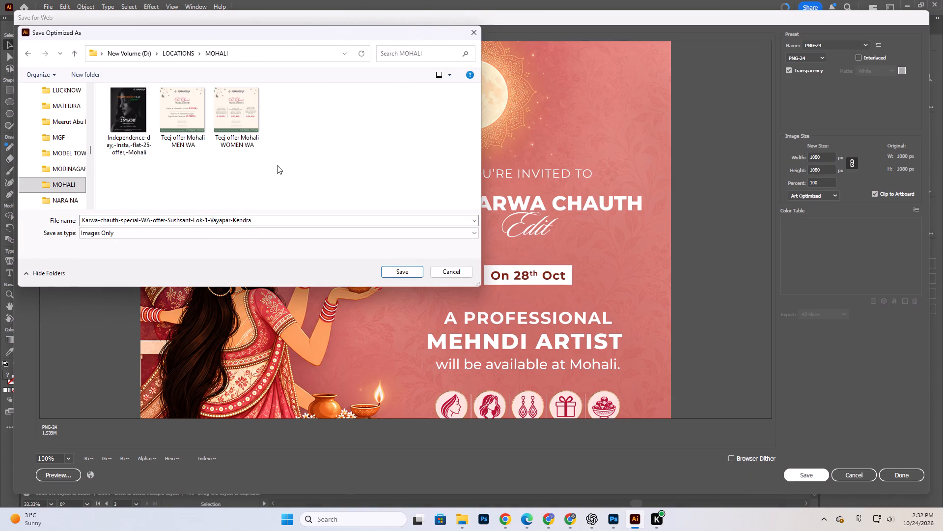
left_click(94, 237)
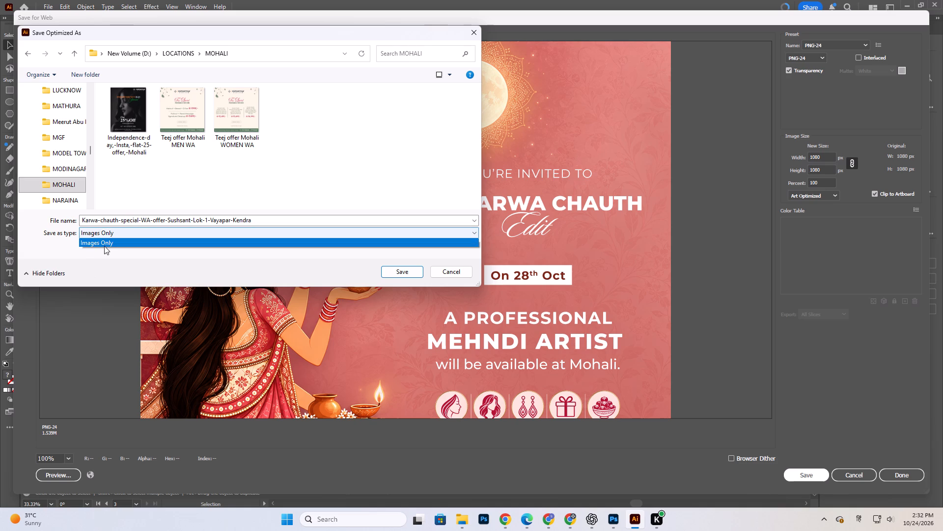
left_click(104, 246)
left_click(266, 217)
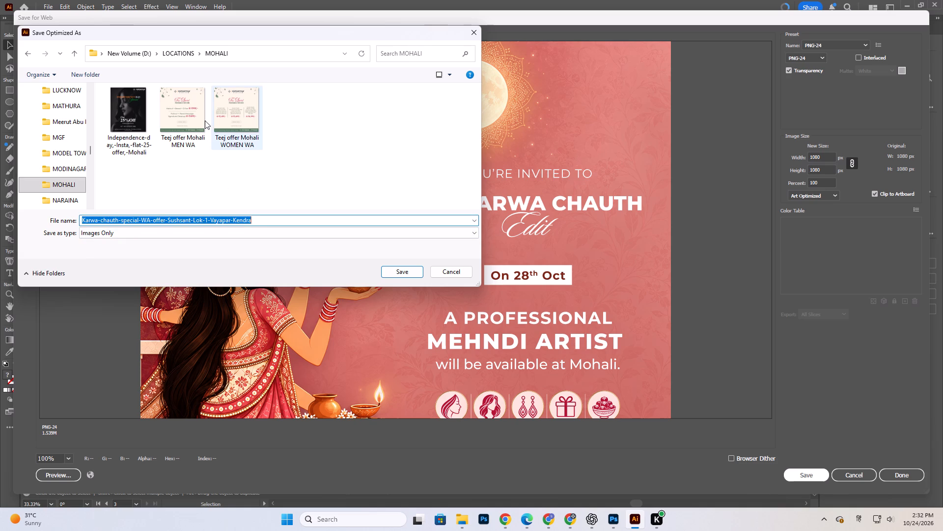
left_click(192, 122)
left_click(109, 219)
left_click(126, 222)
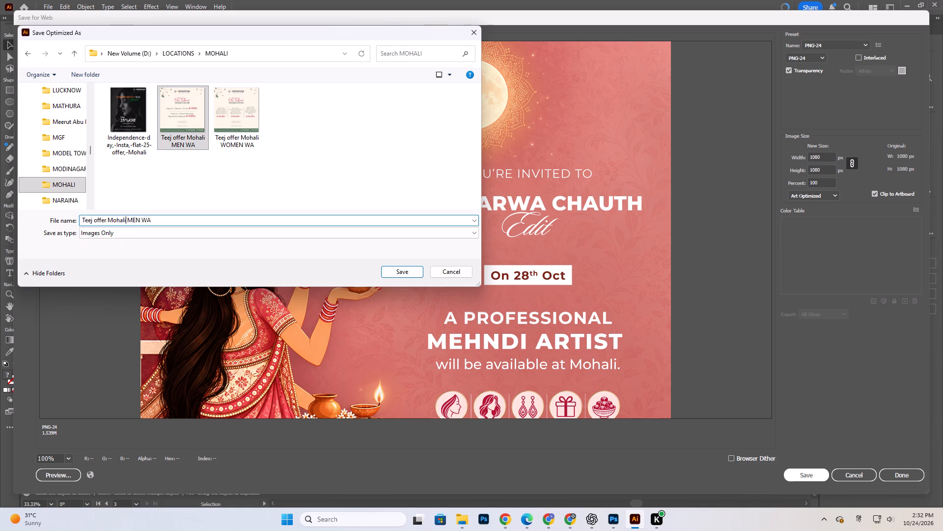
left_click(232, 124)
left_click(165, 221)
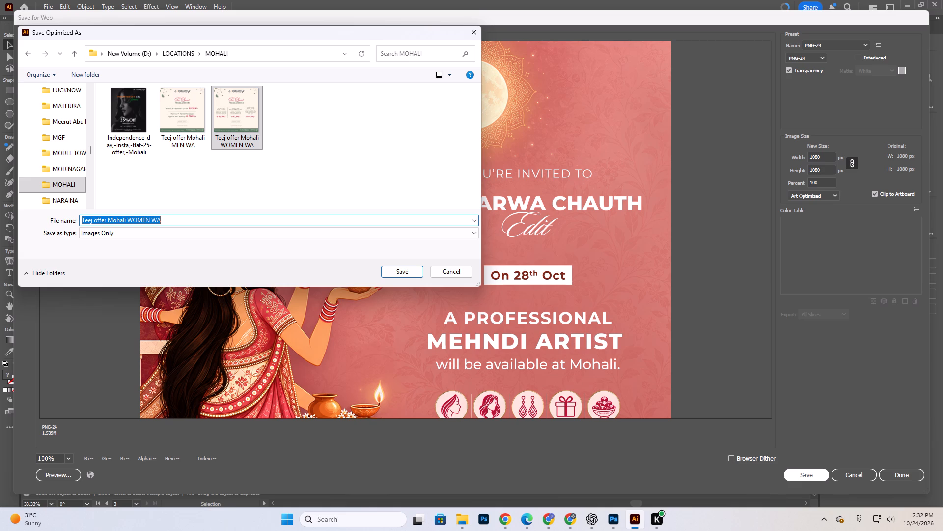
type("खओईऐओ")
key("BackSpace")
Set the keyboard layout to English (India) and save the exported image as KARWACHAUTH MOHALI INVITE.
key("ctrl+a")
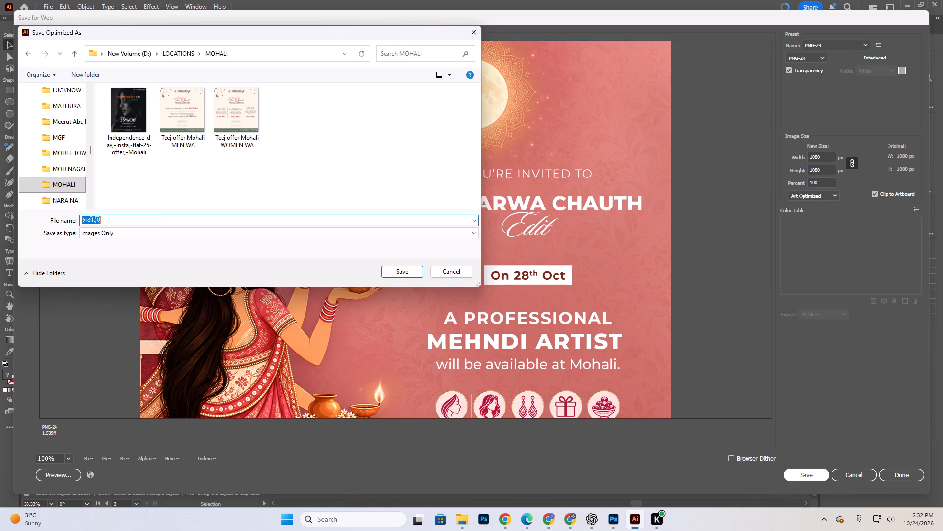
left_click(860, 515)
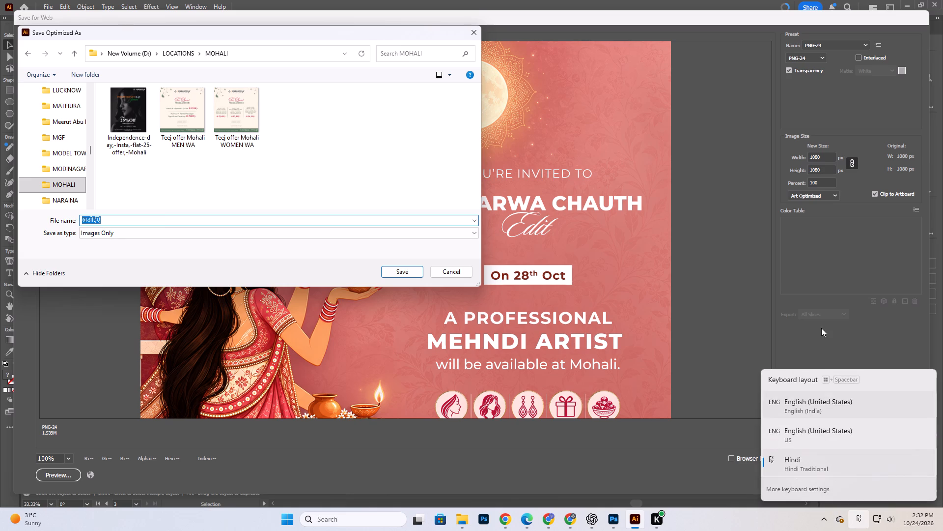
left_click(800, 402)
type("KARWACHAUTH MOHALI")
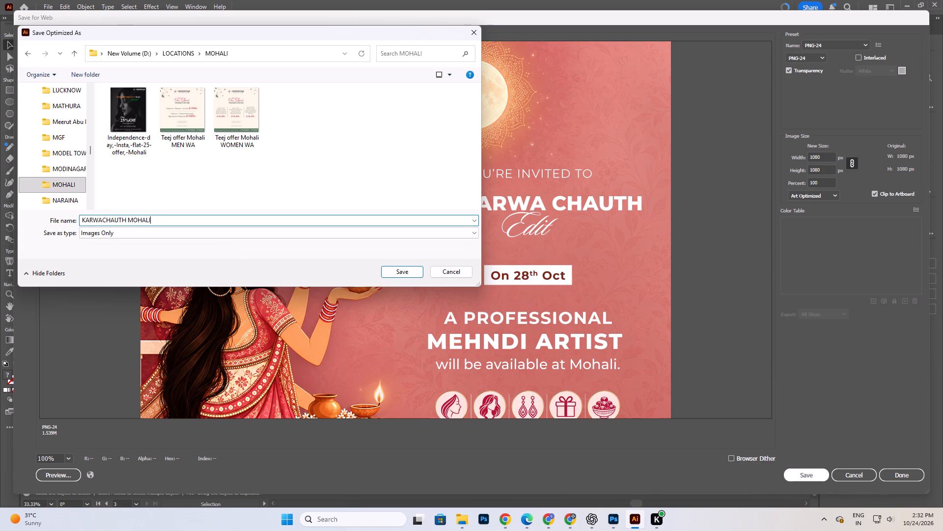
key("space")
type("INVITE")
key("Return")
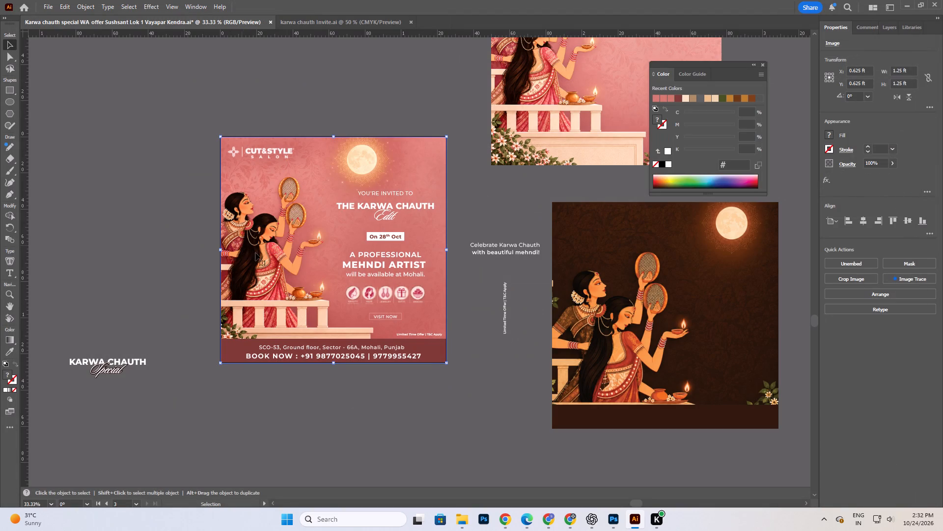
In File Explorer, open LOCATIONS > MOHALI and select the KARWACHAUTH-MOHALI-INVITE and KARWACHAUTH-OFFER-MOHALI-WA images.
left_click(462, 520)
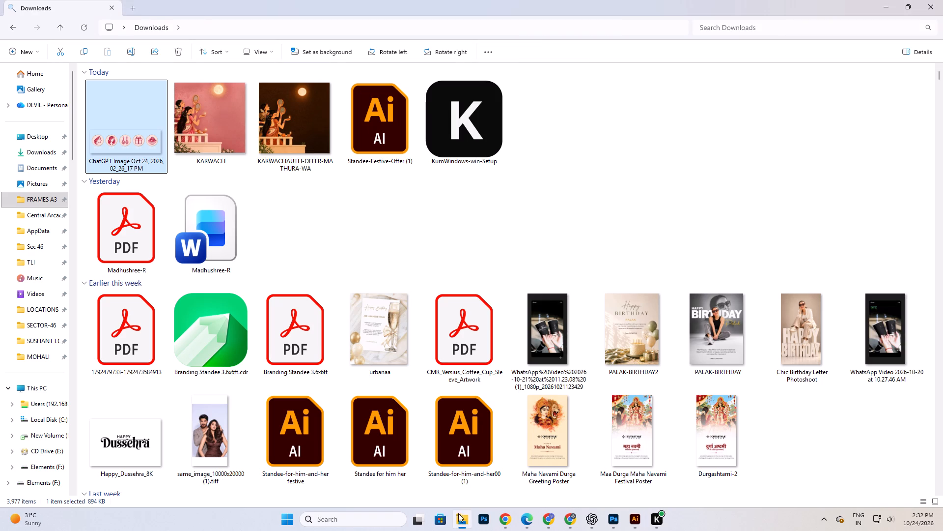
left_click(41, 306)
scroll(206, 132, "up", 4)
double_click(596, 97)
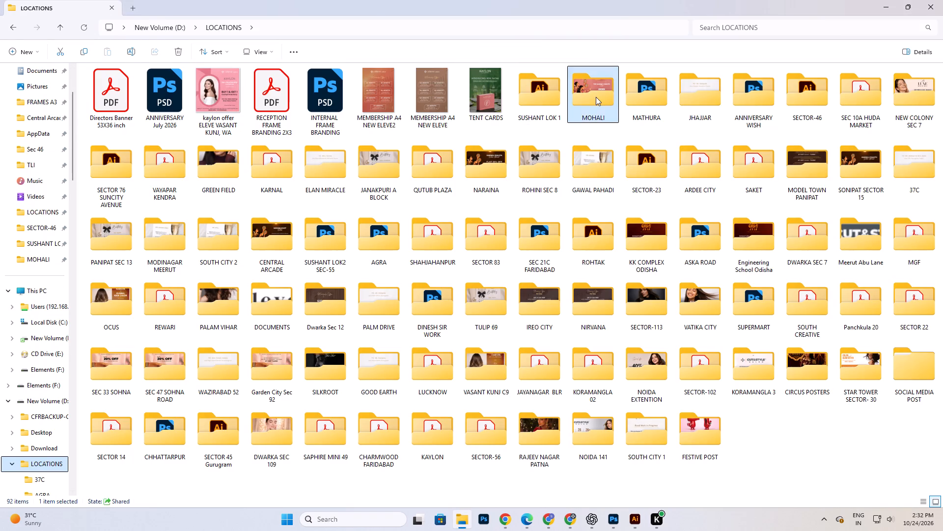
right_click(376, 207)
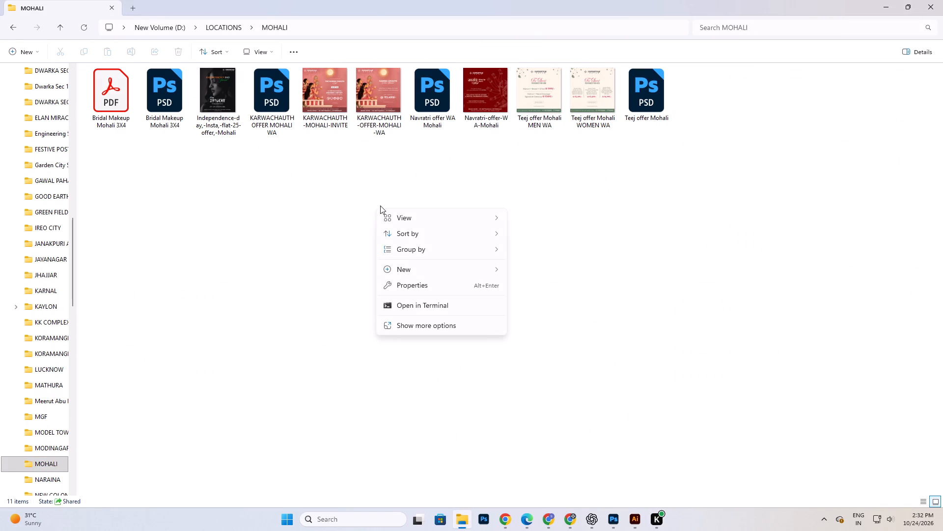
left_click(267, 262)
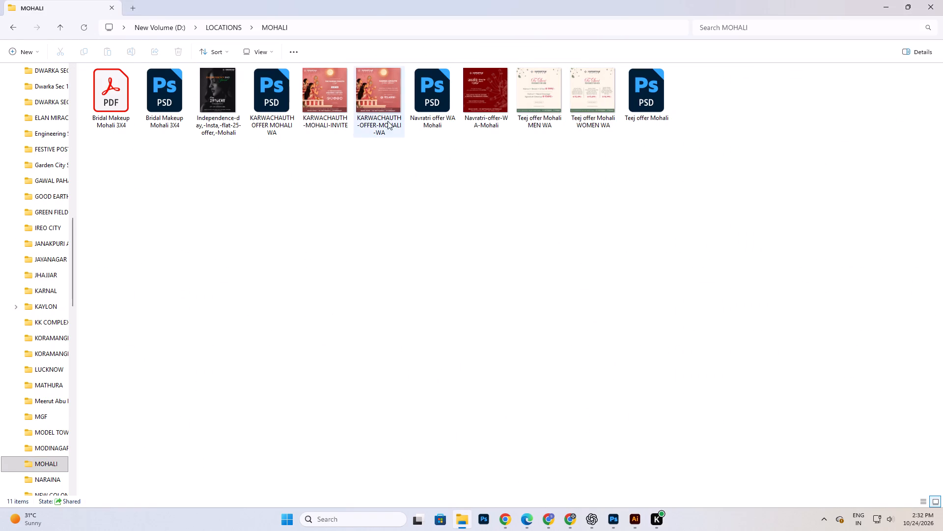
left_click_drag(403, 195, 332, 105)
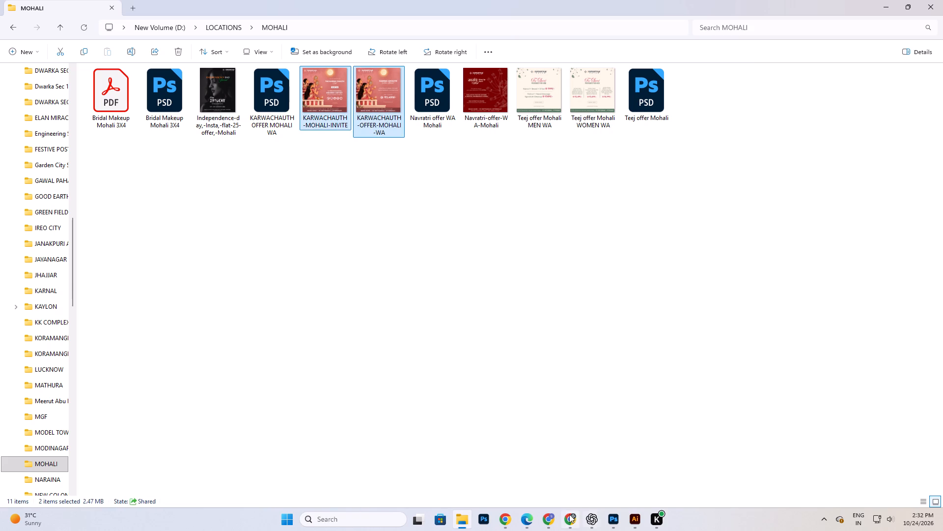
Switch to Google Drive in Chrome and open the MOHALI folder inside Franchise creatives.
left_click(569, 514)
left_click(198, 96)
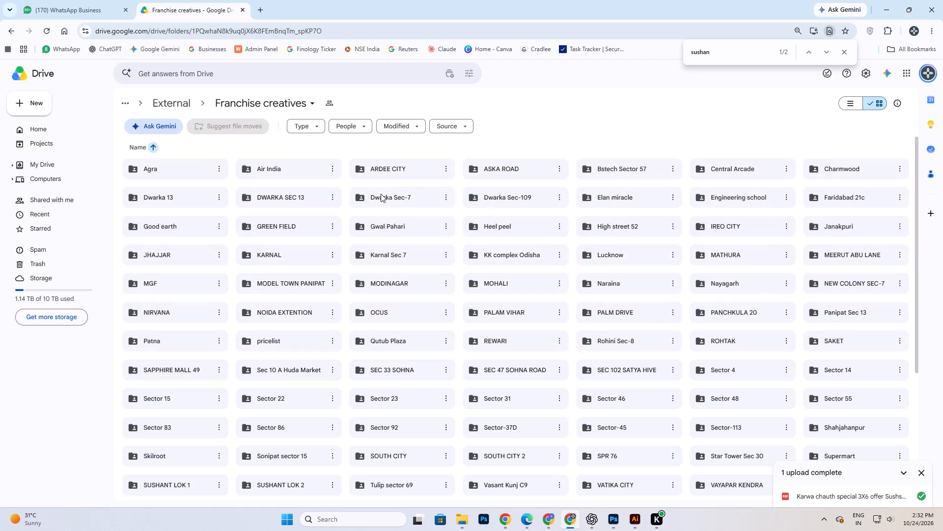
left_click(381, 194)
type("moh")
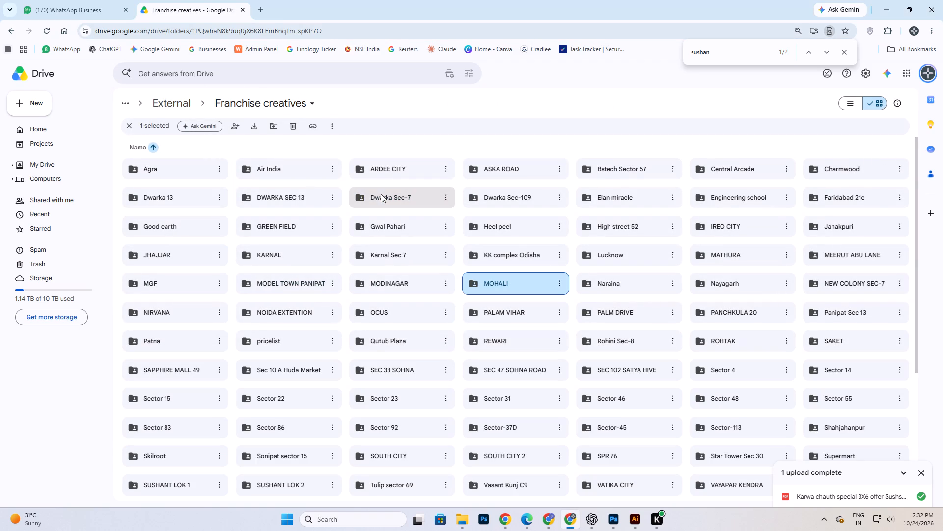
double_click(522, 282)
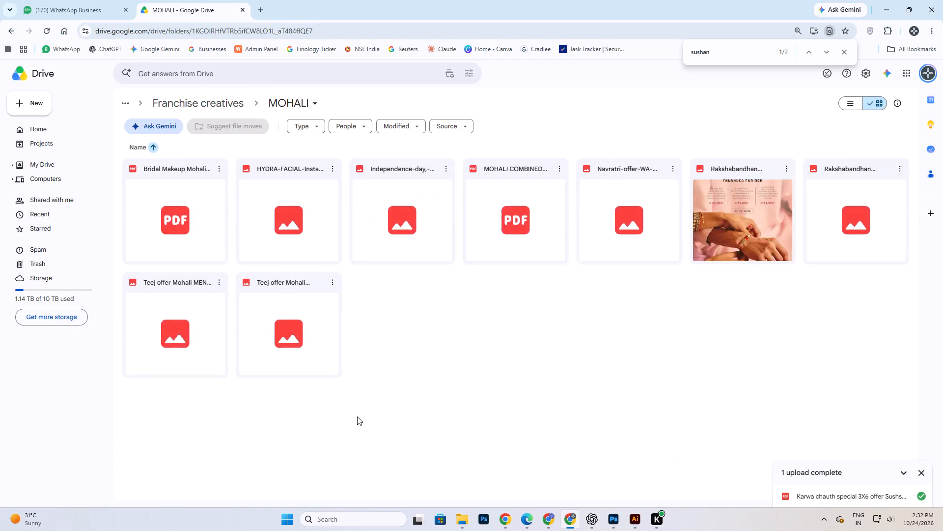
Upload the two selected Karwa Chauth images from File Explorer into Drive's MOHALI folder.
left_click(455, 519)
left_click_drag(332, 107, 333, 107)
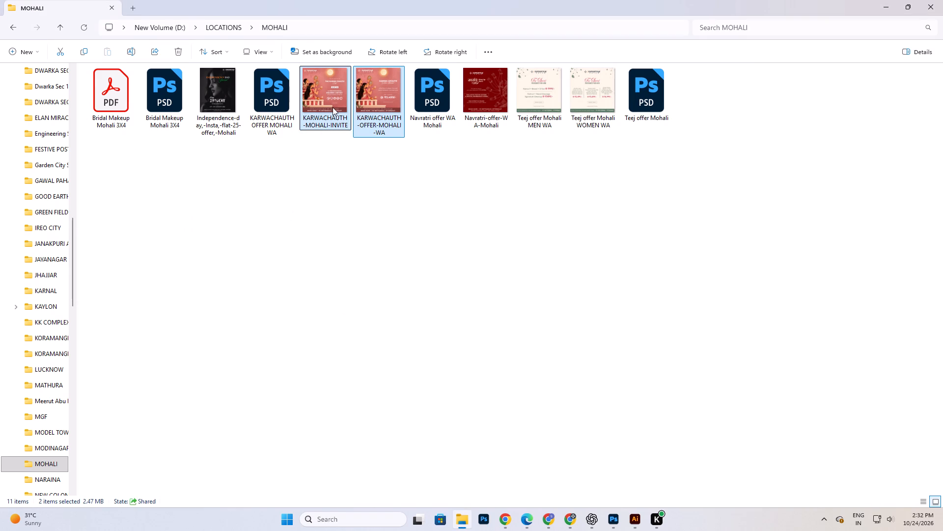
left_click_drag(333, 107, 568, 513)
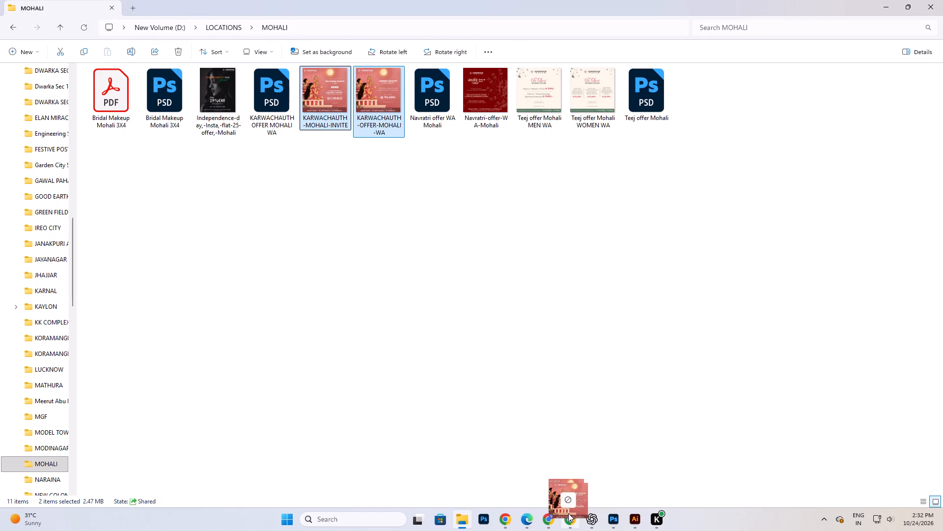
left_click_drag(568, 513, 512, 375)
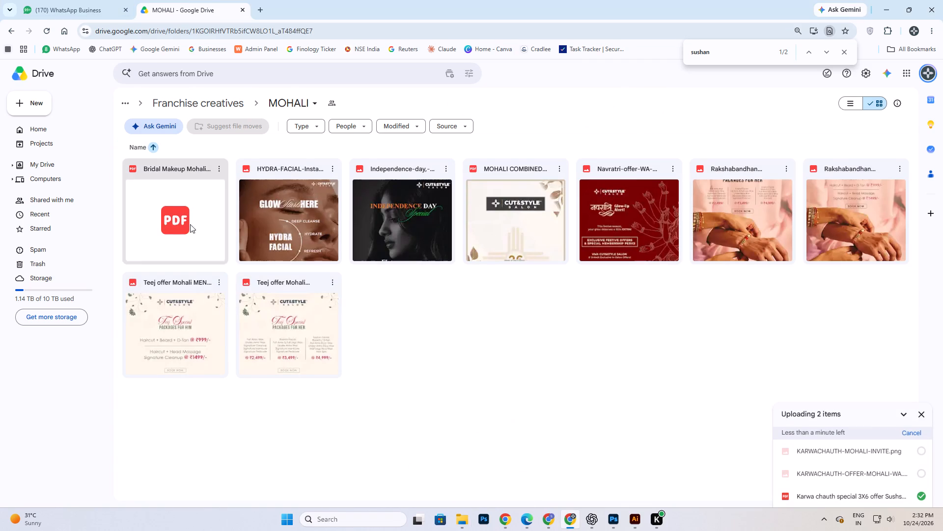
Copy the web address of Drive's MOHALI folder.
left_click(329, 23)
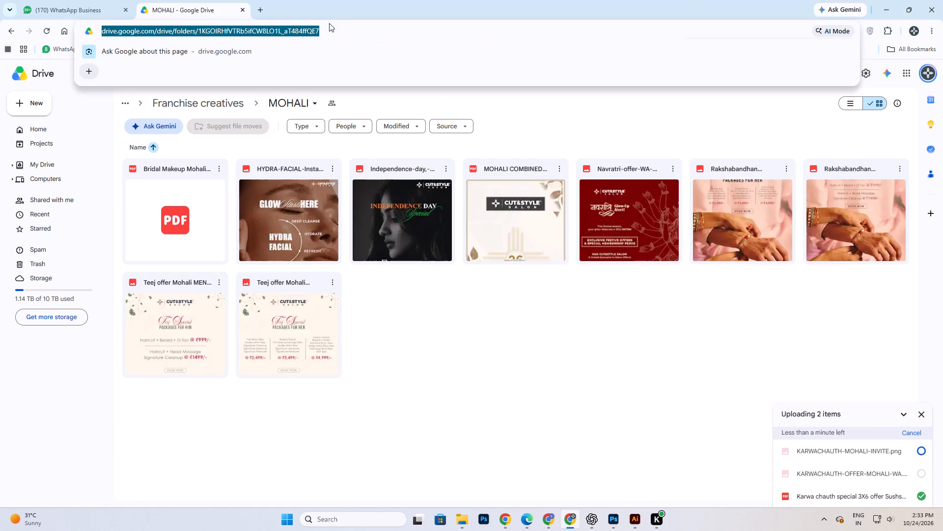
key("ctrl+c")
key("ctrl+c")
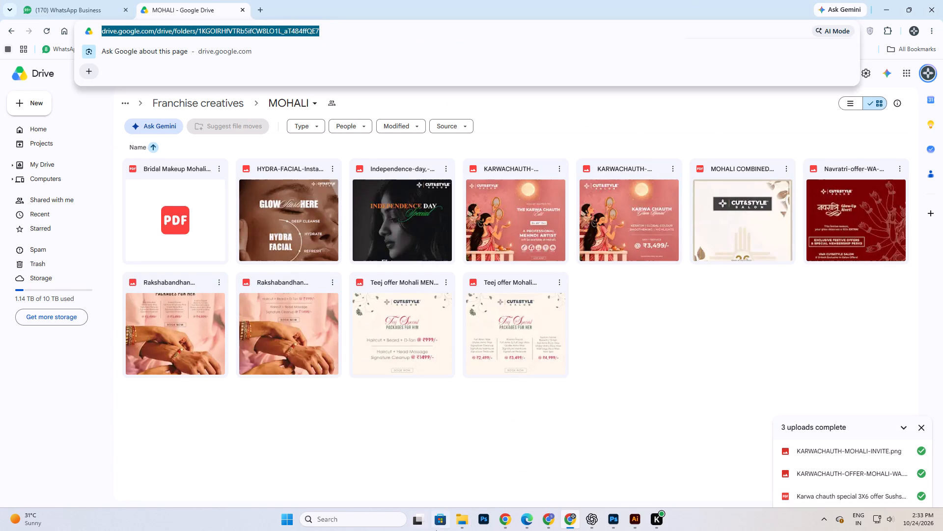
Switch to the Chrome window with the Task Tracker dashboard.
left_click(545, 516)
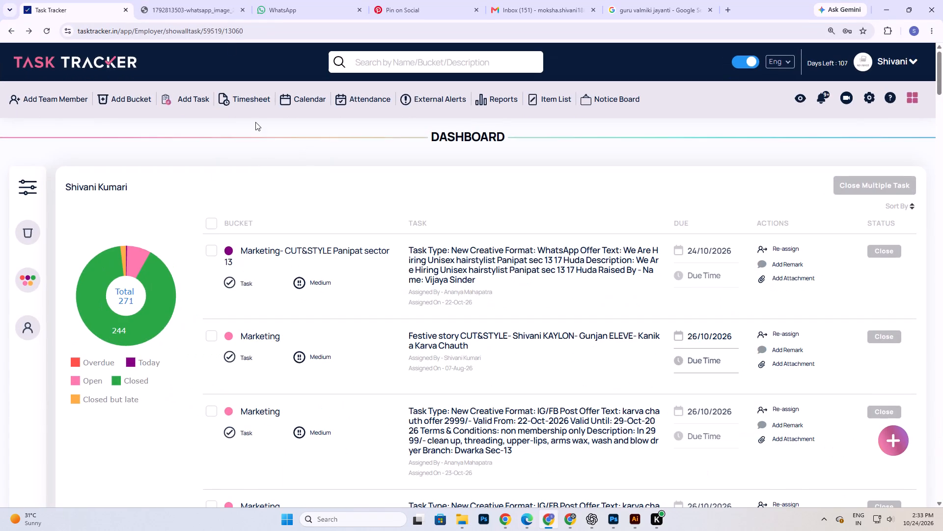